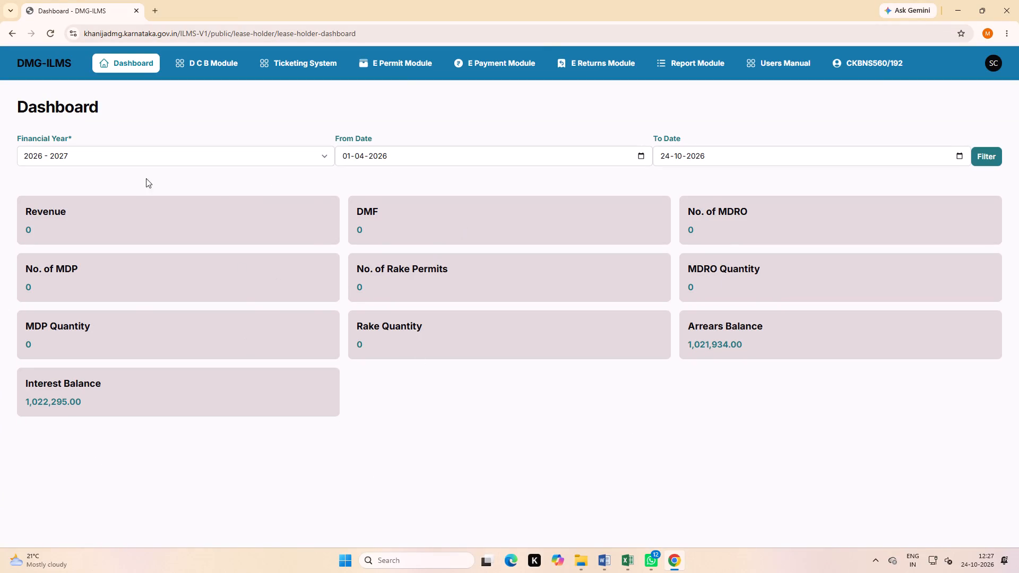
Open the E Permit Module of the lease-holder portal.
{"action": "left_click", "coordinate": [406, 62]}
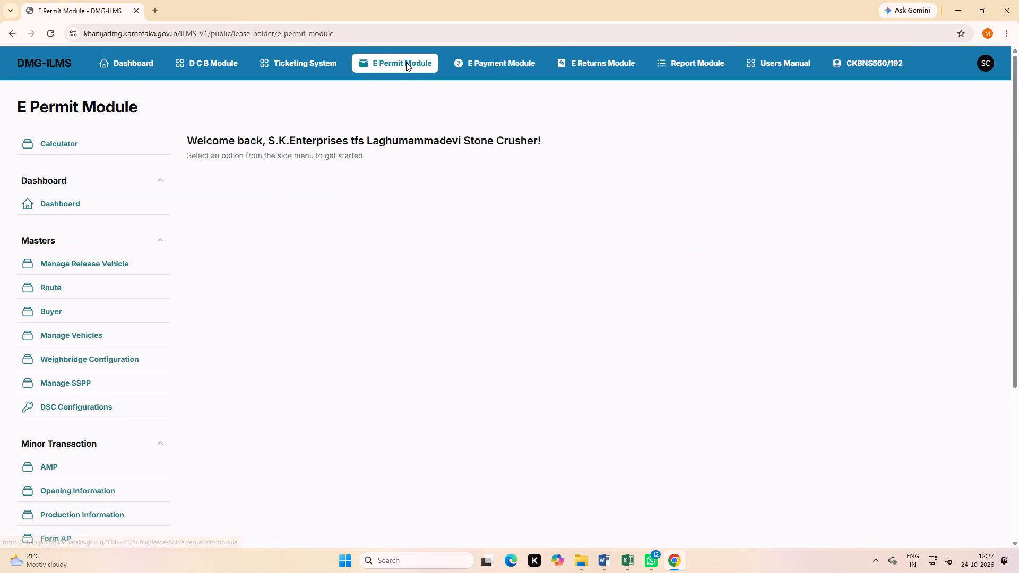
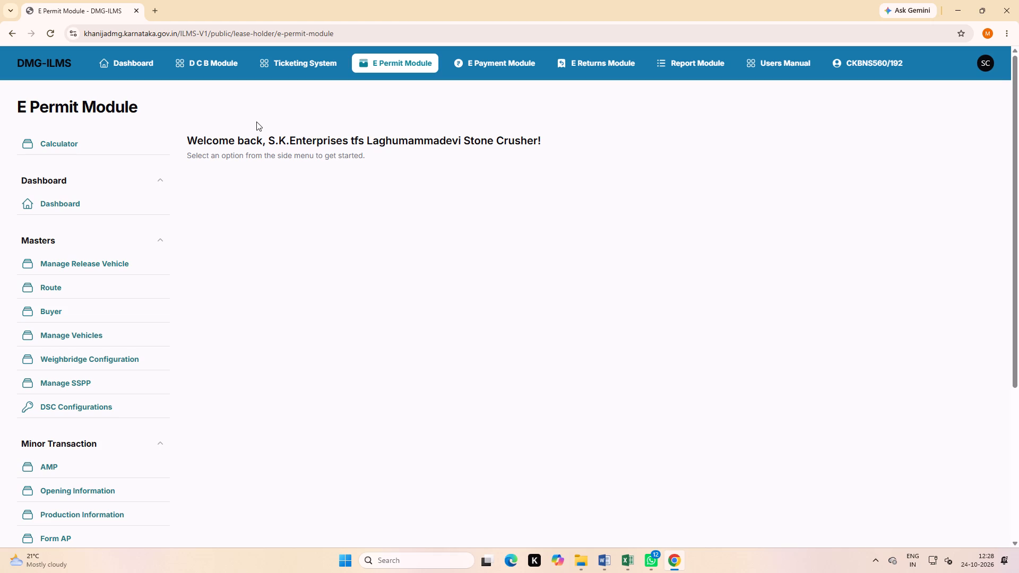
Start a new Mineral Dispatch Permit (MDP) from the minor transactions.
{"action": "scroll", "coordinate": [220, 350], "scroll_direction": "down", "scroll_amount": 4}
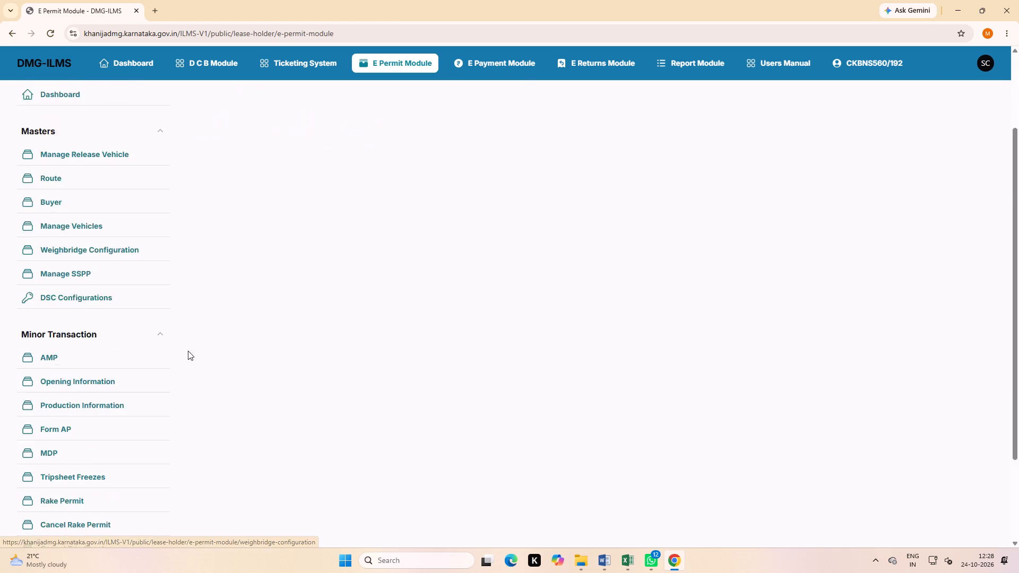
{"action": "left_click", "coordinate": [73, 346]}
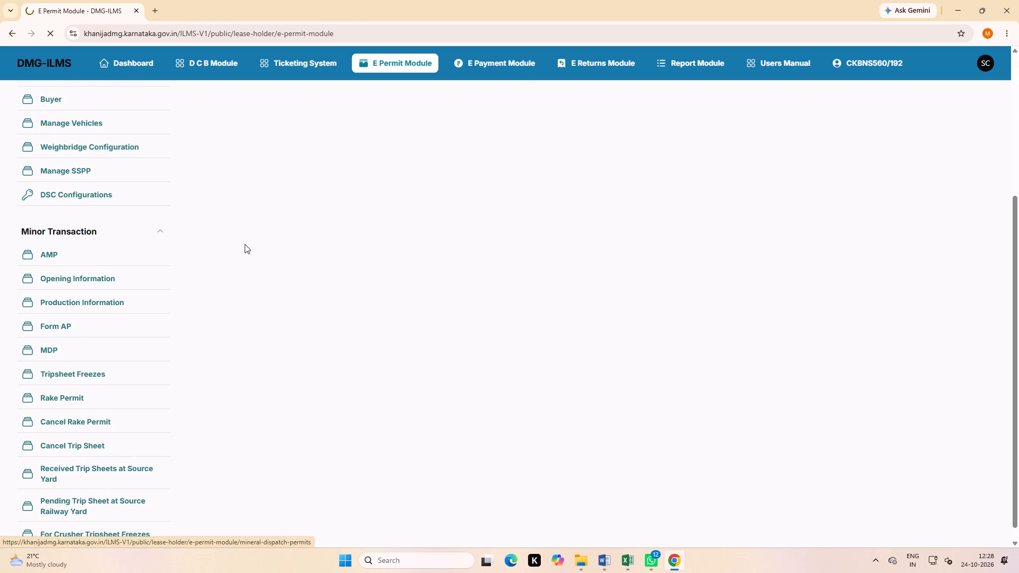
{"action": "left_click", "coordinate": [880, 124]}
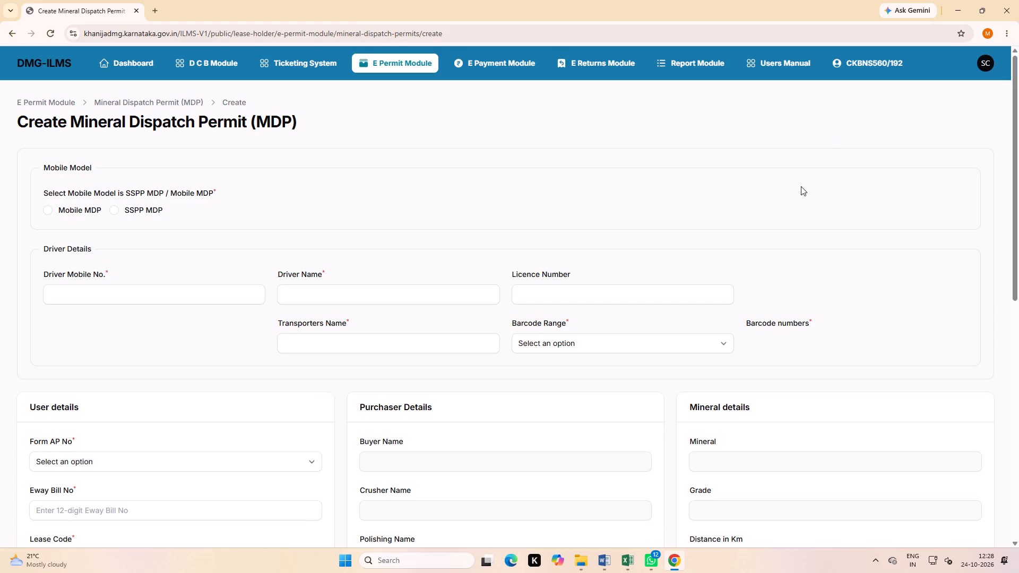
Choose the SSPP MDP model, enter the driver's mobile number and set the driver name to DRIVER.
{"action": "left_click", "coordinate": [138, 213]}
{"action": "left_click", "coordinate": [146, 294]}
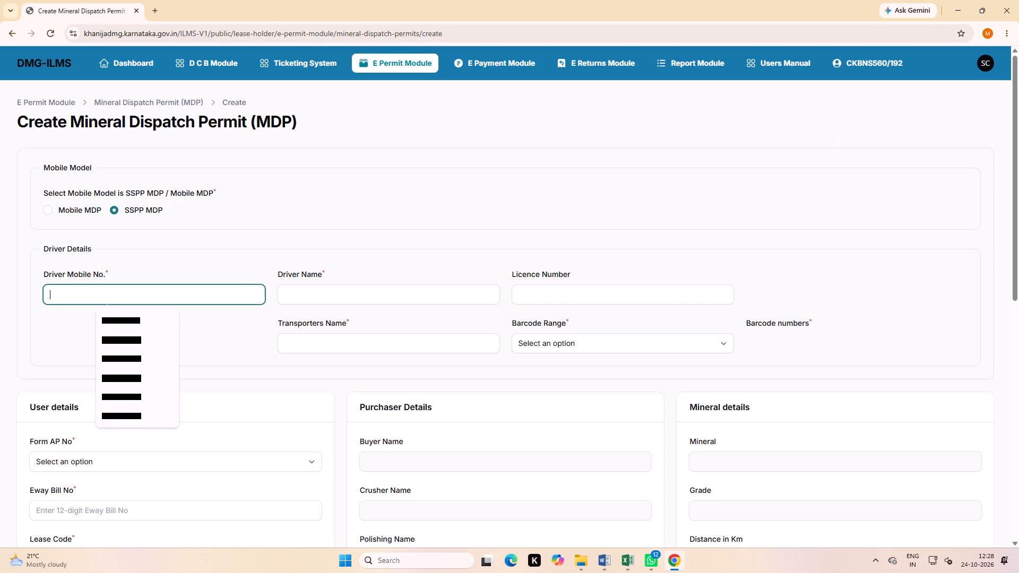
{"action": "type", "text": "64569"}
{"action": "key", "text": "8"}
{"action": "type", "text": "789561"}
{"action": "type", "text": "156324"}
{"action": "left_click", "coordinate": [428, 285]}
{"action": "left_click", "coordinate": [394, 315]}
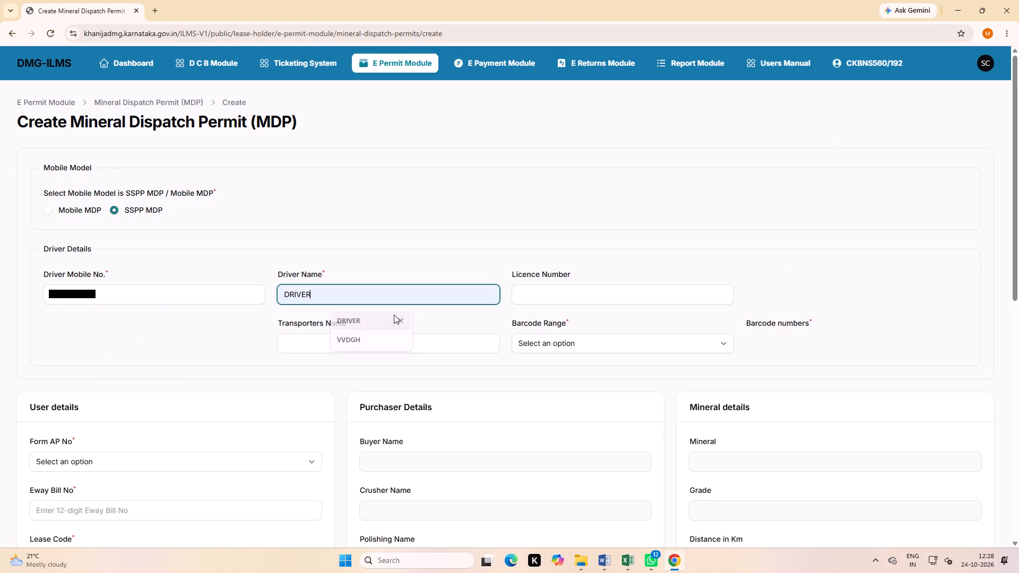
{"action": "left_click", "coordinate": [589, 349]}
{"action": "scroll", "coordinate": [587, 292], "scroll_direction": "down", "scroll_amount": 14}
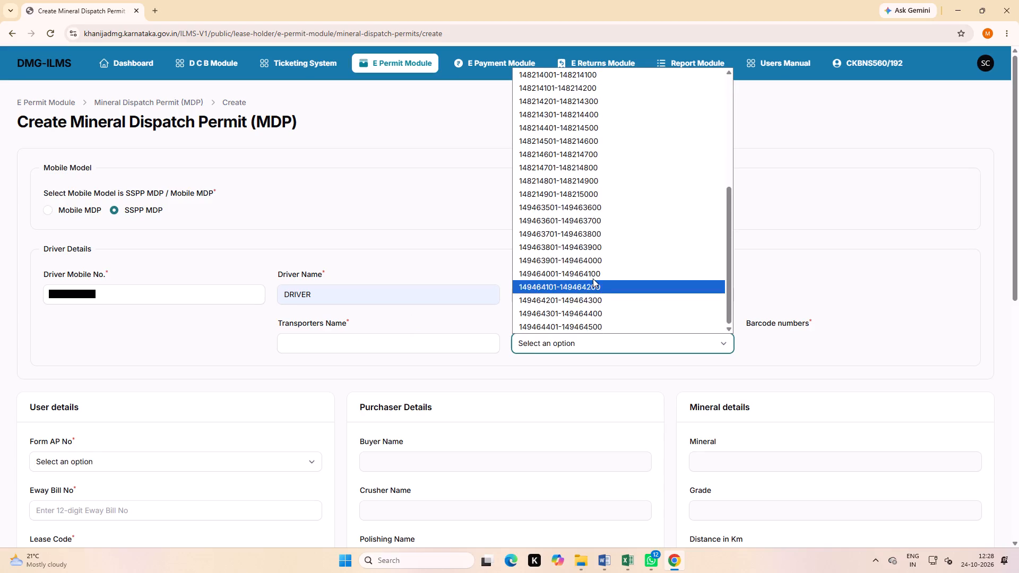
{"action": "left_click", "coordinate": [595, 274]}
{"action": "left_click", "coordinate": [801, 346]}
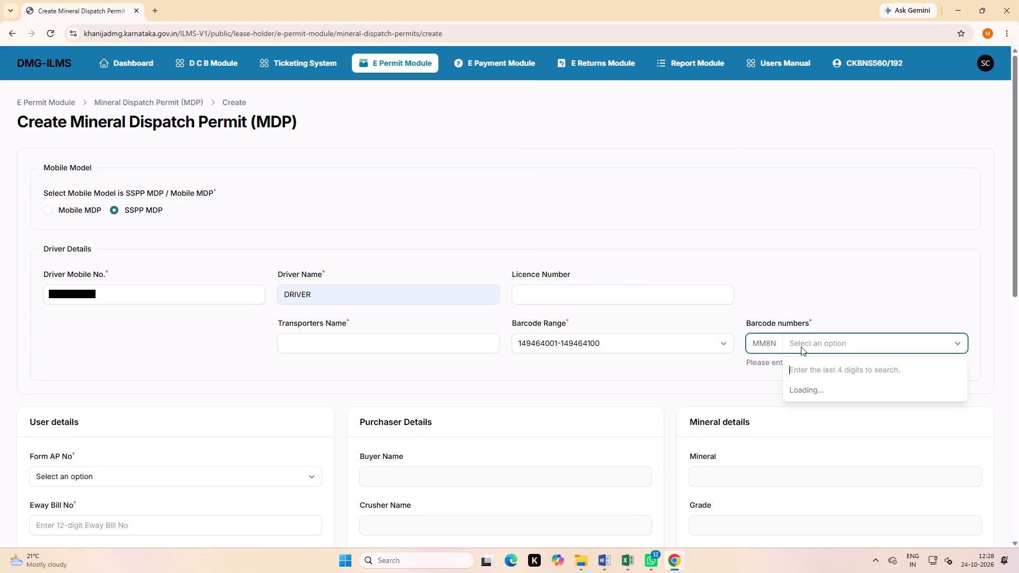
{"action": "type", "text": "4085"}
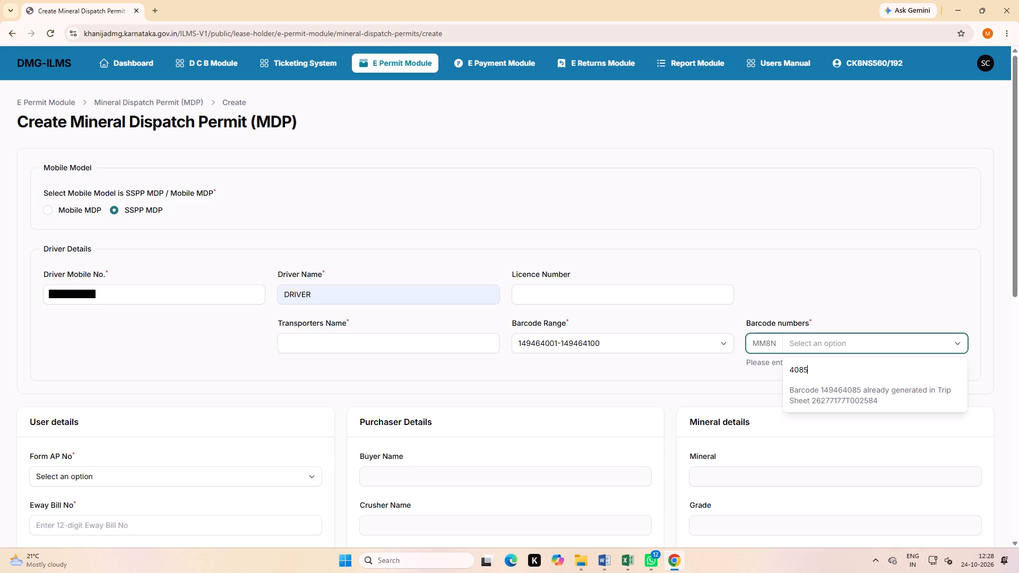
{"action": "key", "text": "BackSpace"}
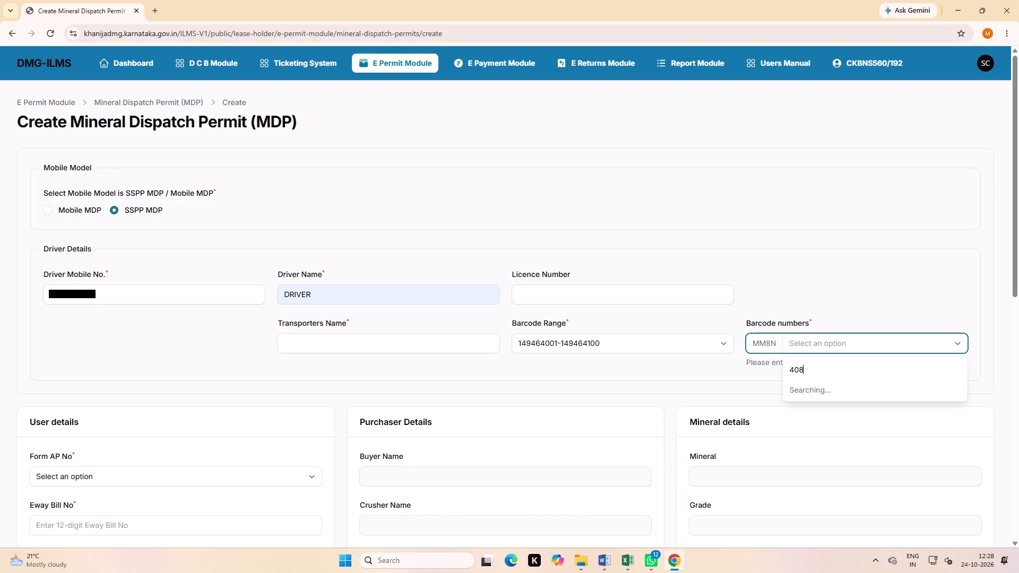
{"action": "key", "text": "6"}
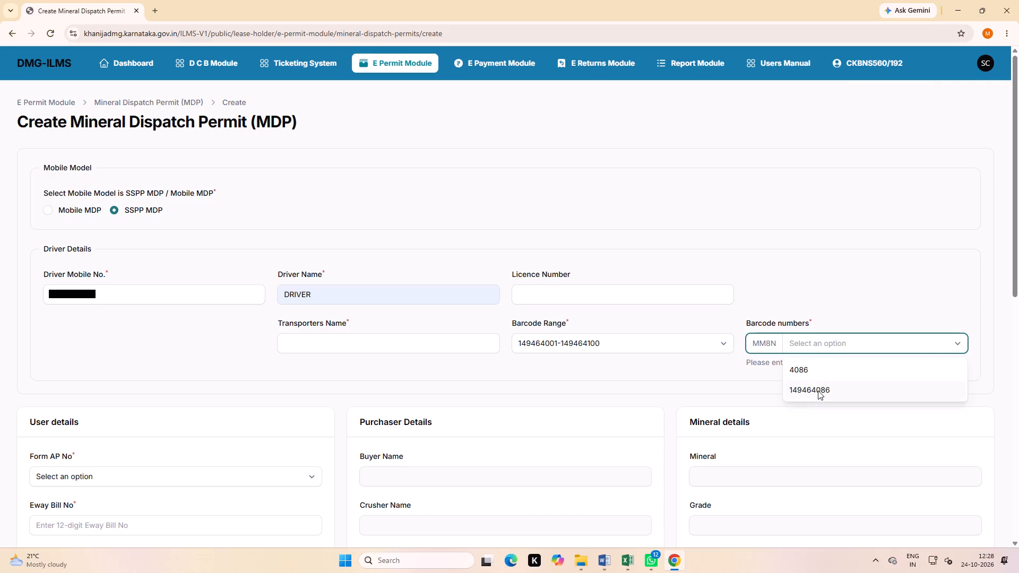
{"action": "left_click", "coordinate": [818, 390]}
{"action": "left_click", "coordinate": [111, 476]}
{"action": "scroll", "coordinate": [150, 363], "scroll_direction": "down", "scroll_amount": 6}
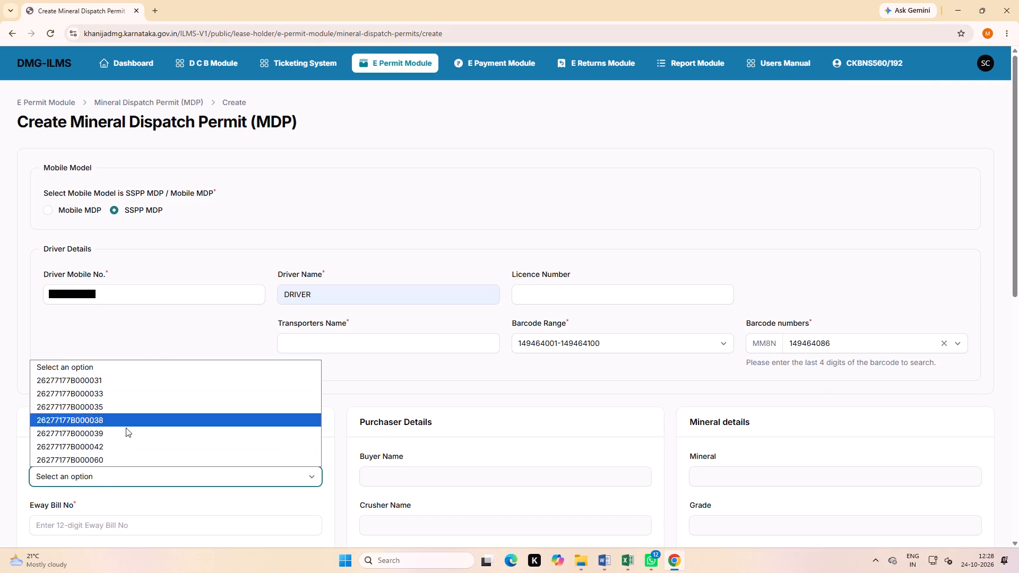
{"action": "left_click", "coordinate": [102, 462]}
{"action": "scroll", "coordinate": [477, 422], "scroll_direction": "down", "scroll_amount": 3}
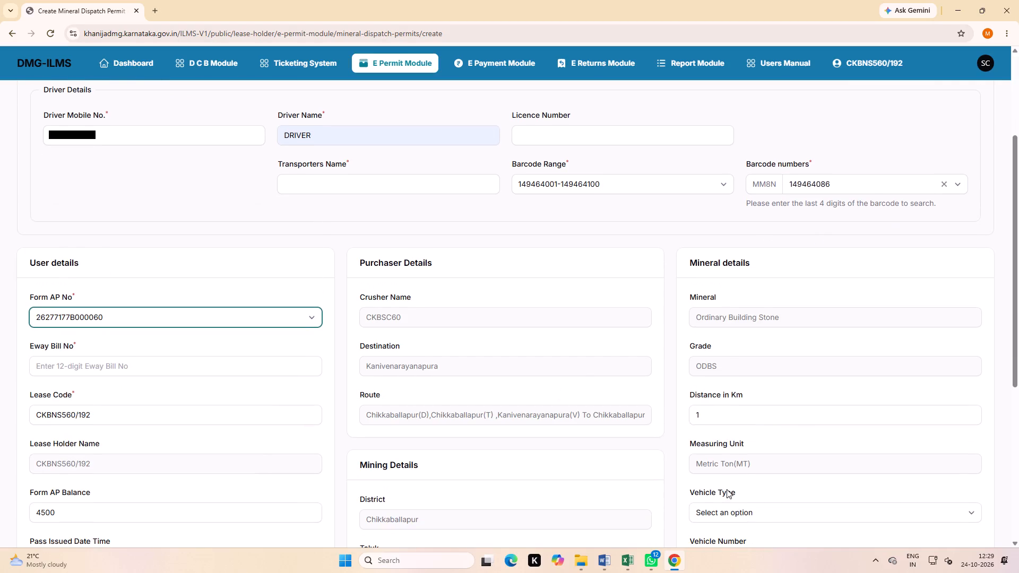
{"action": "left_click", "coordinate": [735, 517]}
{"action": "scroll", "coordinate": [710, 369], "scroll_direction": "down", "scroll_amount": 6}
{"action": "left_click", "coordinate": [728, 215]}
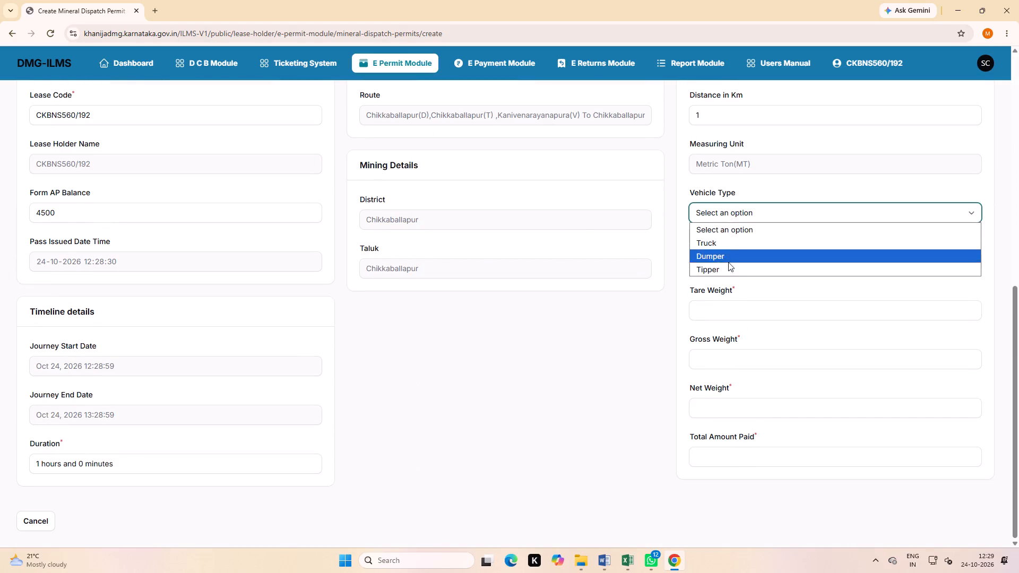
{"action": "left_click", "coordinate": [720, 274]}
{"action": "left_click", "coordinate": [723, 265]}
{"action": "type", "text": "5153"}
{"action": "left_click", "coordinate": [735, 313]}
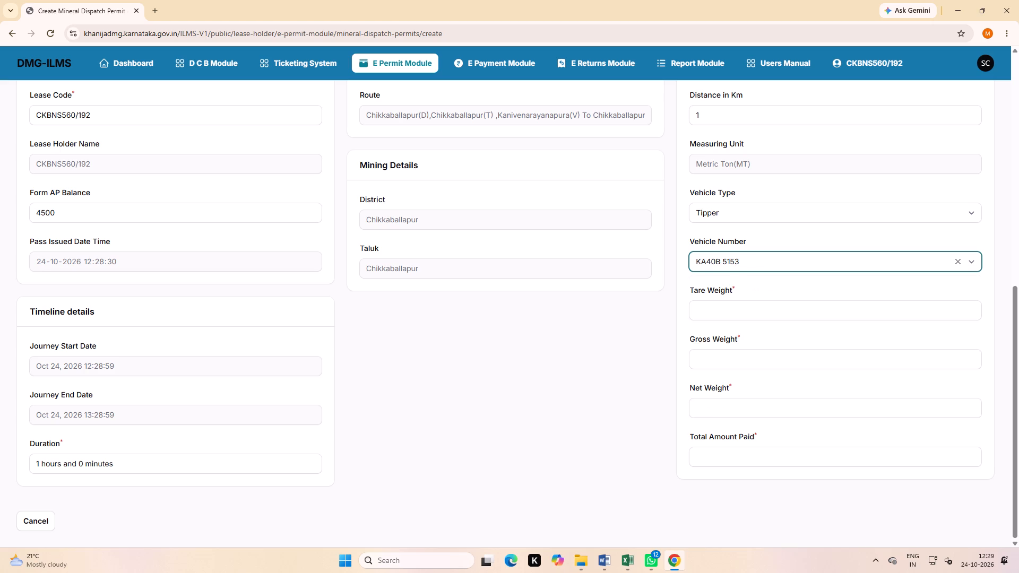
Set the gross weight to 110 in the mineral details.
{"action": "left_click", "coordinate": [727, 361]}
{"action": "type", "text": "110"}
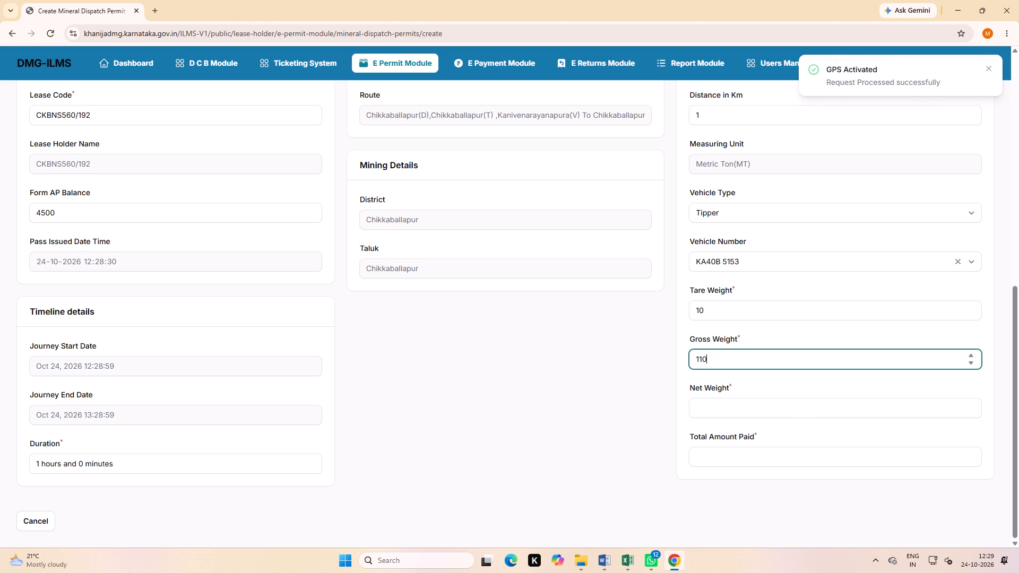
{"action": "left_click", "coordinate": [761, 383]}
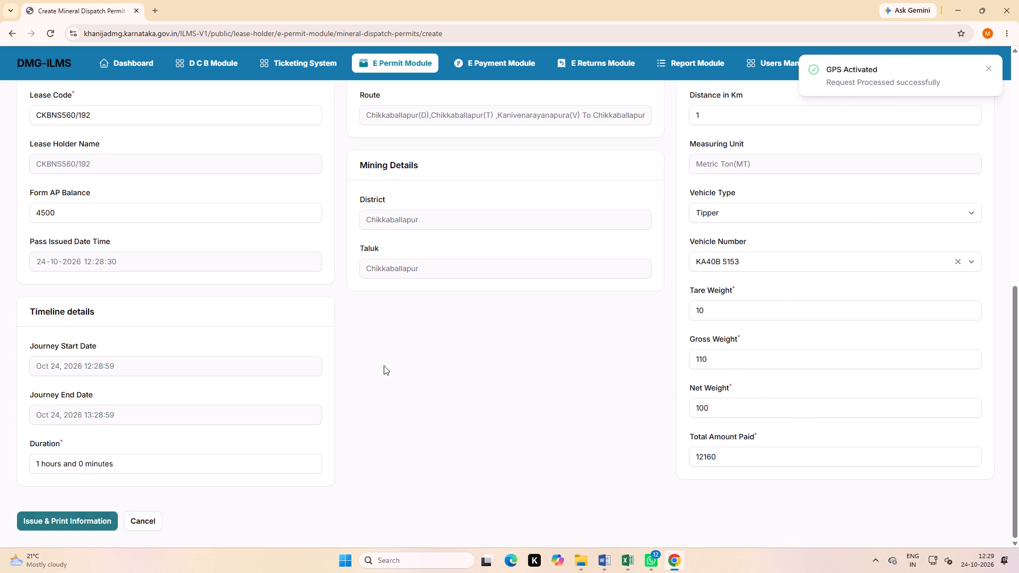
{"action": "scroll", "coordinate": [192, 368], "scroll_direction": "up", "scroll_amount": 4}
{"action": "left_click", "coordinate": [112, 284]}
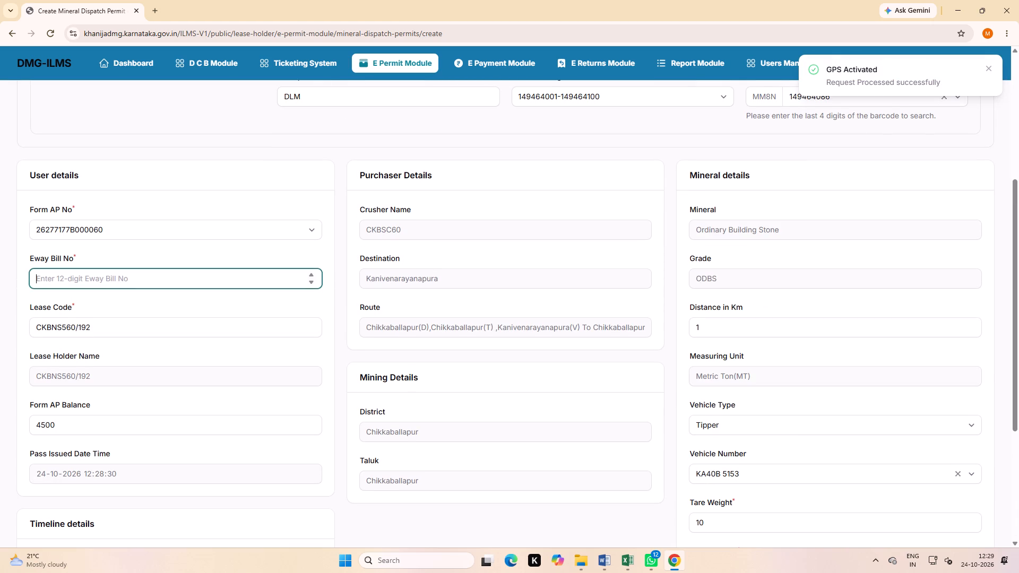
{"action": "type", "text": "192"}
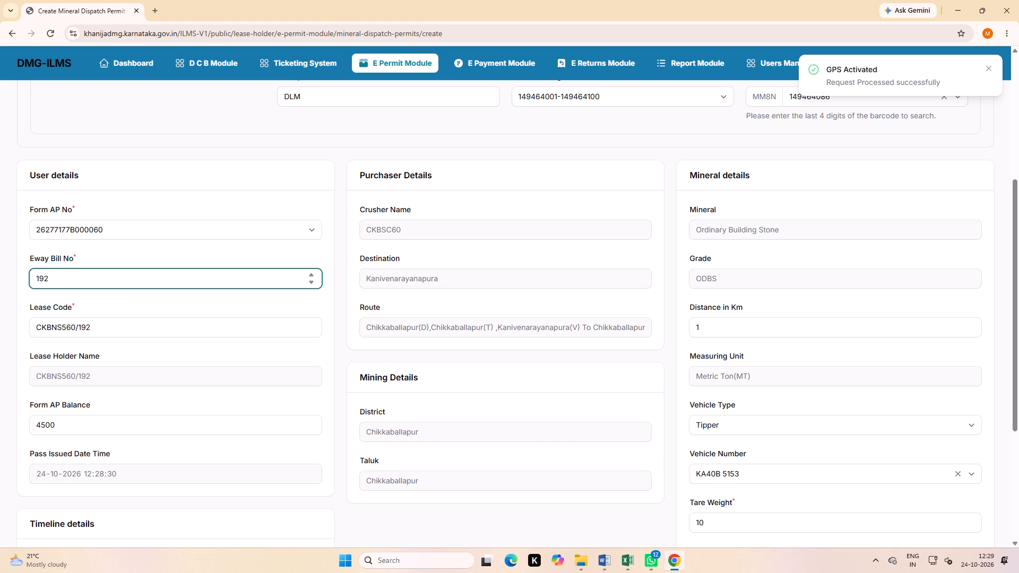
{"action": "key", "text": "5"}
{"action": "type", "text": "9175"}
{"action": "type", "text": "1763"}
Issue the mineral dispatch permit and print it.
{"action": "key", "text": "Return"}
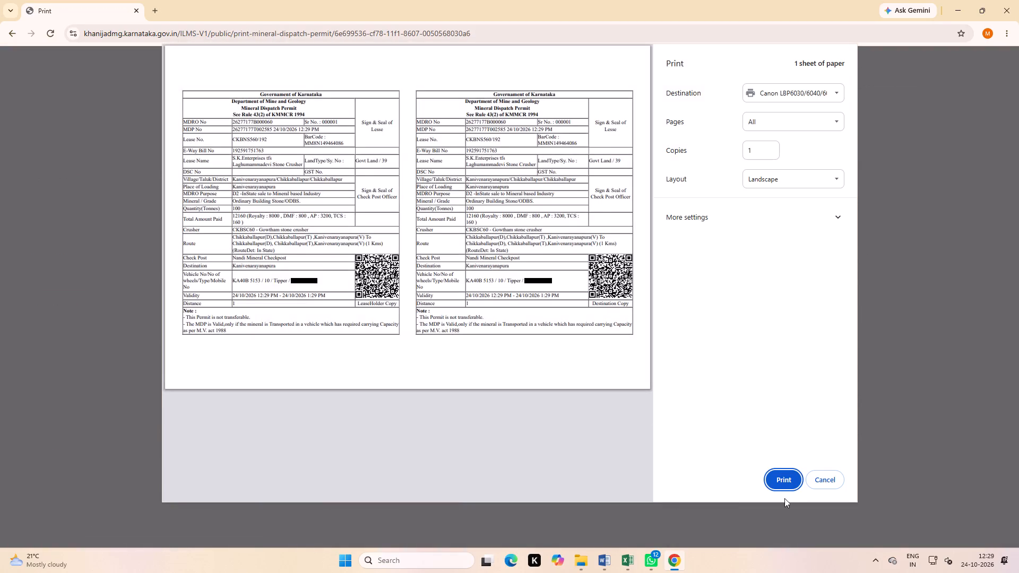
{"action": "left_click", "coordinate": [780, 487]}
Choose the SSPP MDP model for another mineral dispatch permit.
{"action": "left_click", "coordinate": [116, 206]}
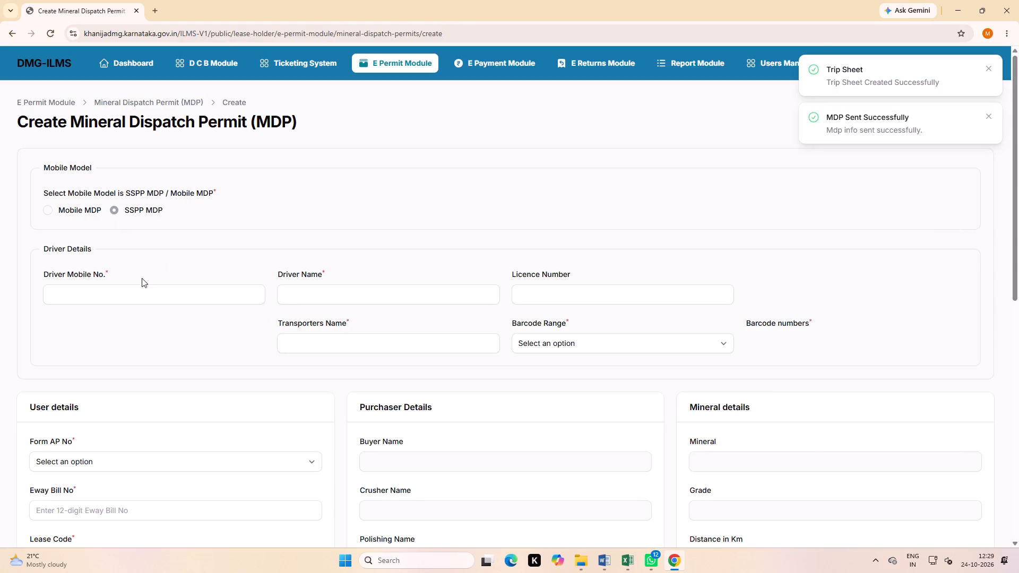
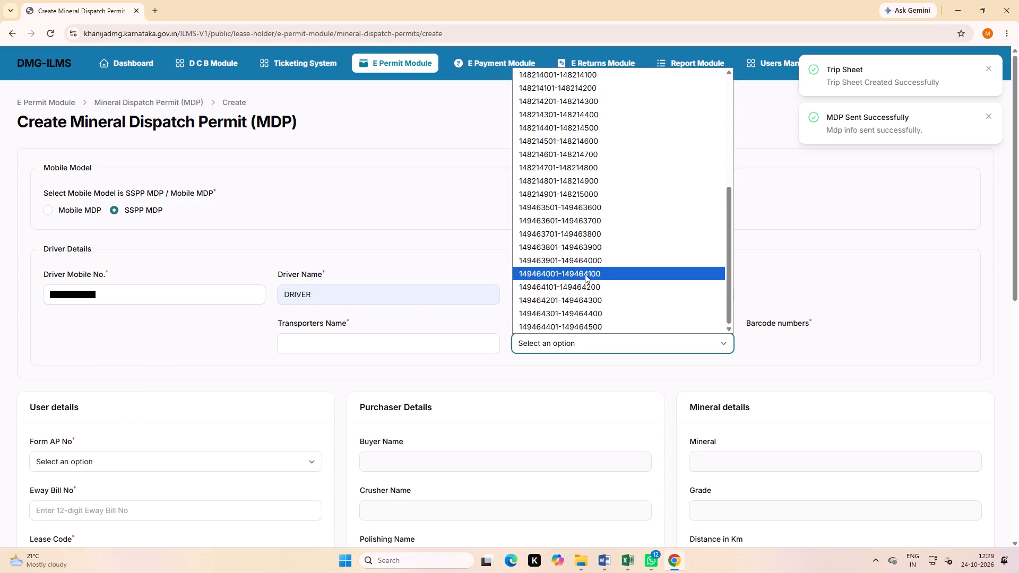
{"action": "left_click", "coordinate": [585, 274]}
{"action": "left_click", "coordinate": [798, 340]}
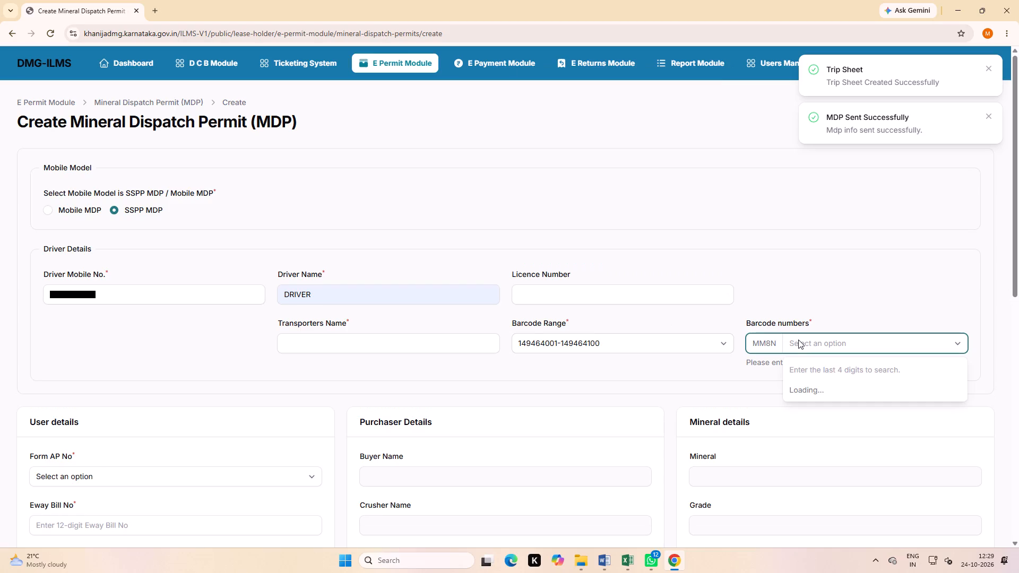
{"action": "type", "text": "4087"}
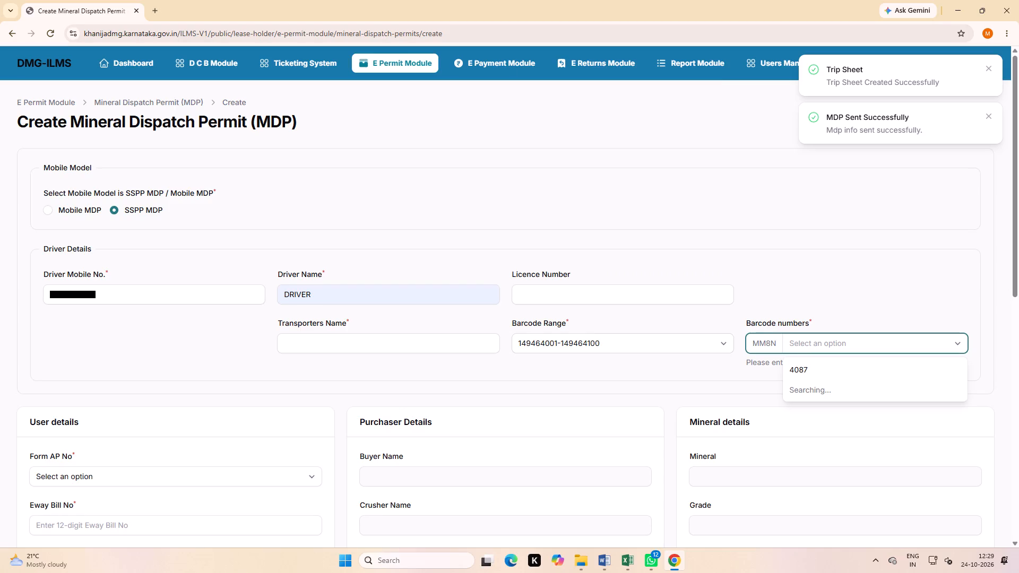
{"action": "left_click", "coordinate": [821, 393]}
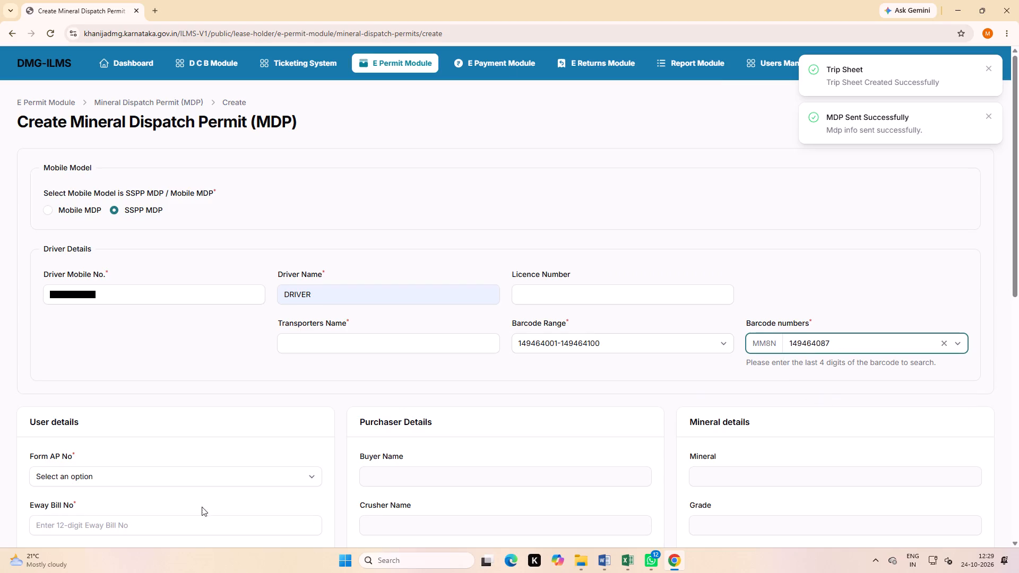
{"action": "left_click", "coordinate": [141, 481]}
{"action": "scroll", "coordinate": [150, 368], "scroll_direction": "down", "scroll_amount": 12}
{"action": "left_click", "coordinate": [117, 453]}
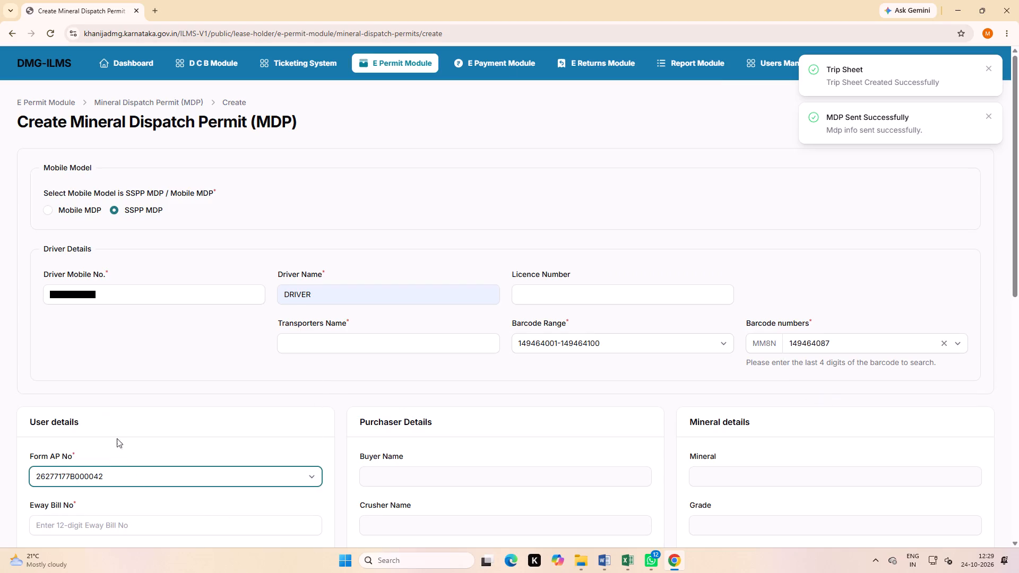
{"action": "left_click", "coordinate": [115, 472]}
{"action": "scroll", "coordinate": [144, 379], "scroll_direction": "down", "scroll_amount": 6}
{"action": "left_click", "coordinate": [124, 454]}
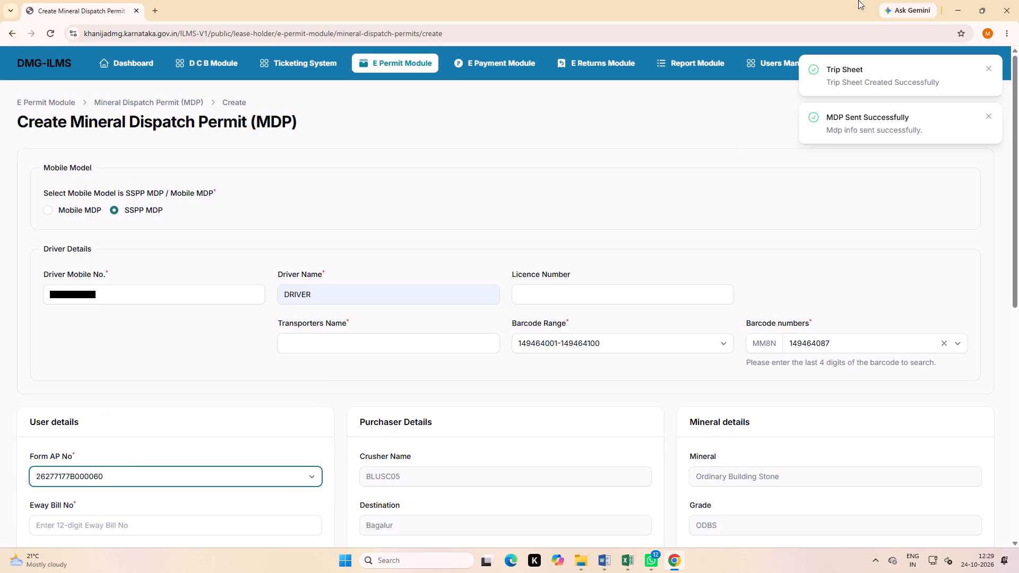
{"action": "scroll", "coordinate": [570, 427], "scroll_direction": "down", "scroll_amount": 4}
{"action": "scroll", "coordinate": [740, 438], "scroll_direction": "down", "scroll_amount": 3}
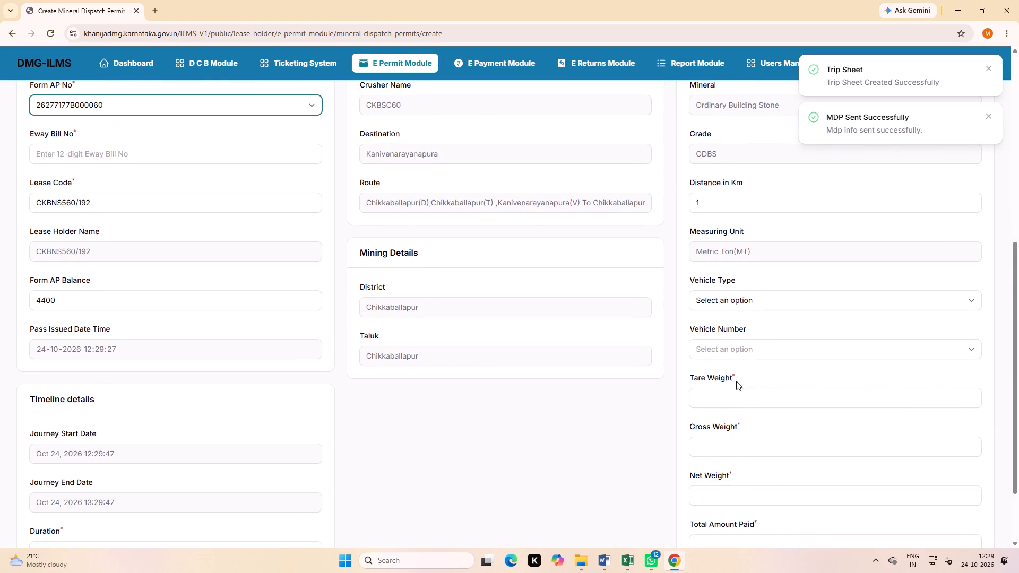
{"action": "left_click", "coordinate": [726, 297]}
{"action": "left_click", "coordinate": [731, 353]}
{"action": "left_click", "coordinate": [735, 348]}
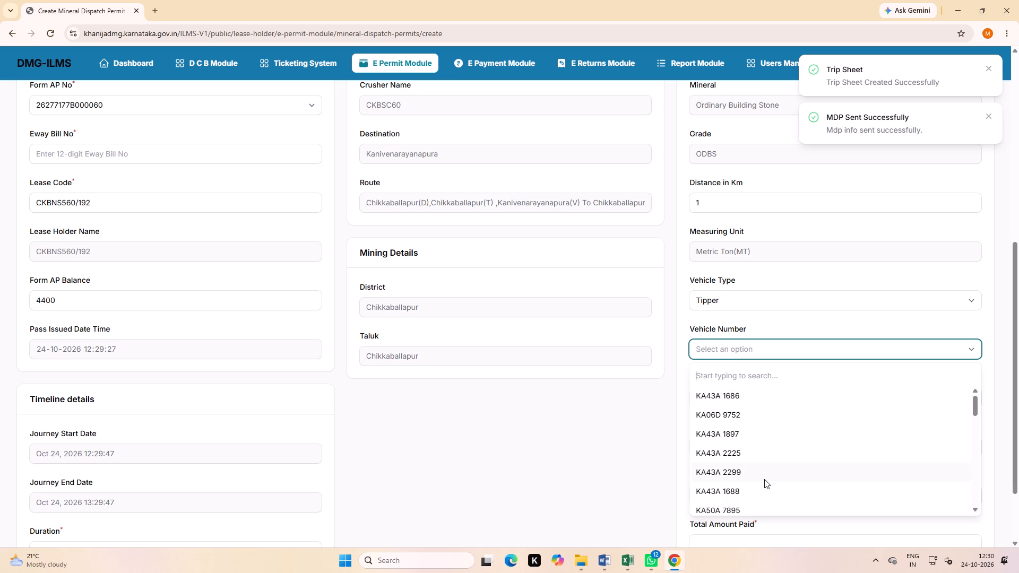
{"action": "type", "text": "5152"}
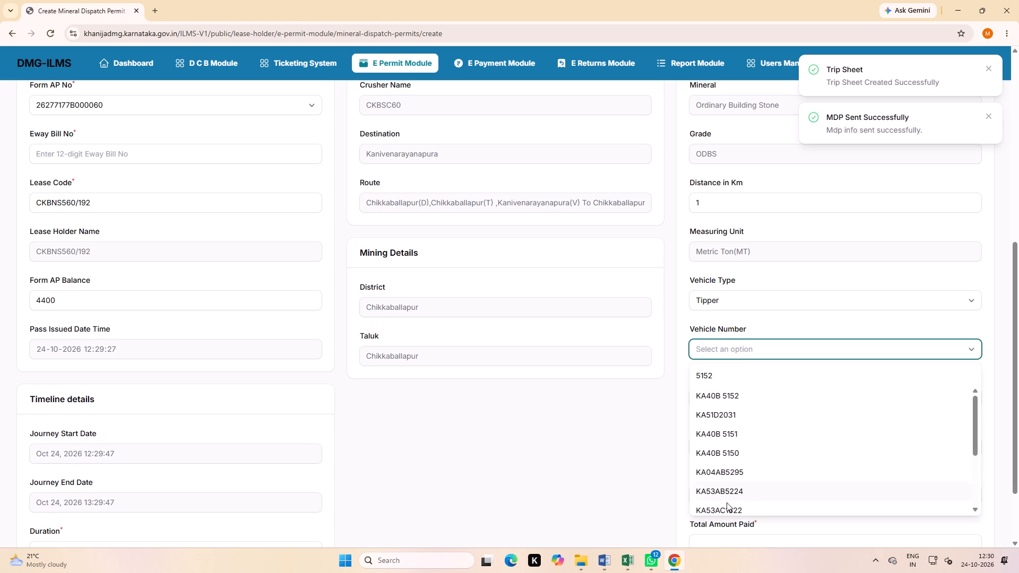
{"action": "left_click", "coordinate": [761, 397]}
Set the gross weight to 110 in the mineral details.
{"action": "left_click", "coordinate": [729, 448]}
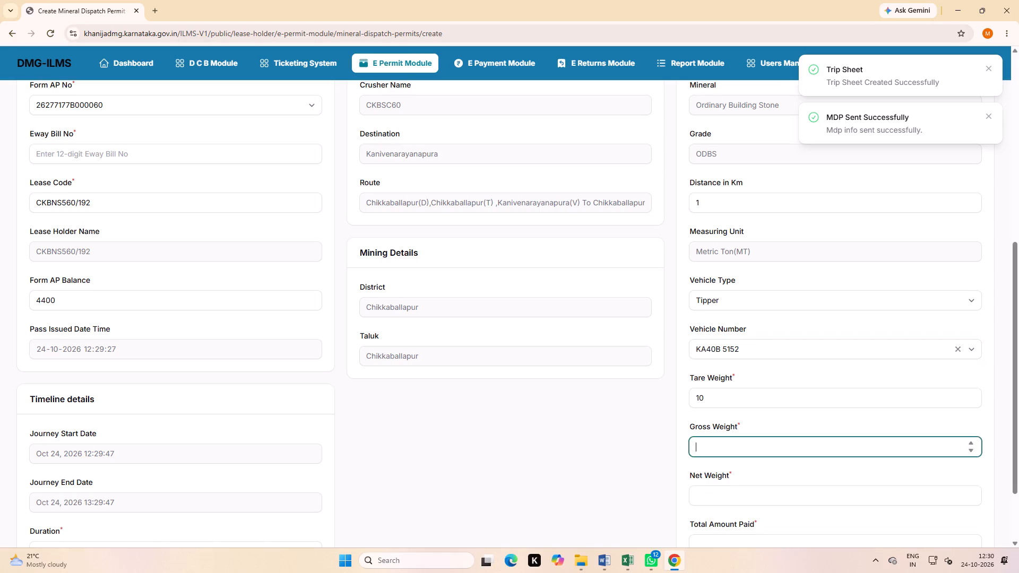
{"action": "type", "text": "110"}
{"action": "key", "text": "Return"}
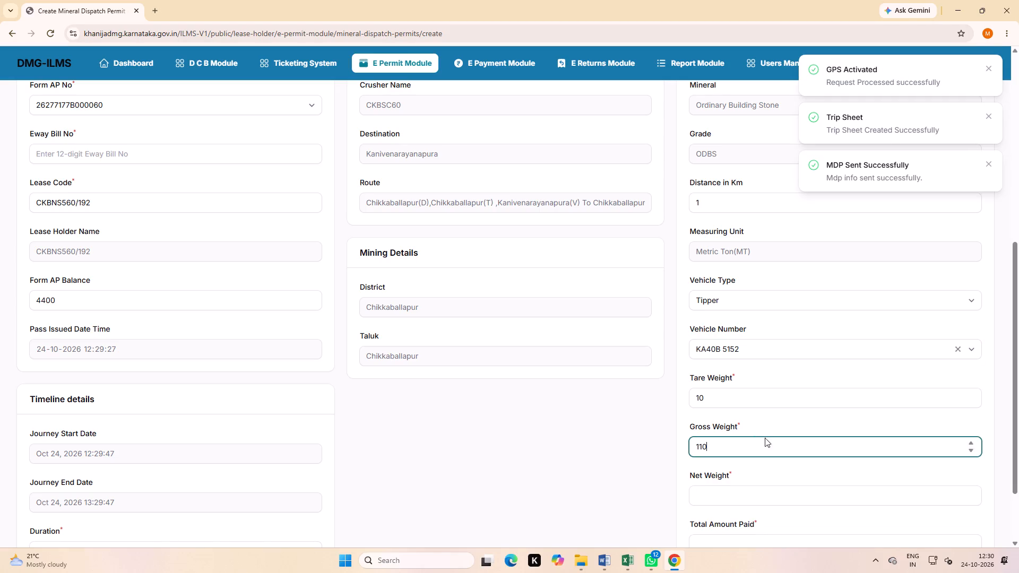
{"action": "left_click", "coordinate": [784, 468]}
{"action": "scroll", "coordinate": [904, 141], "scroll_direction": "down", "scroll_amount": 13}
{"action": "scroll", "coordinate": [365, 337], "scroll_direction": "up", "scroll_amount": 6}
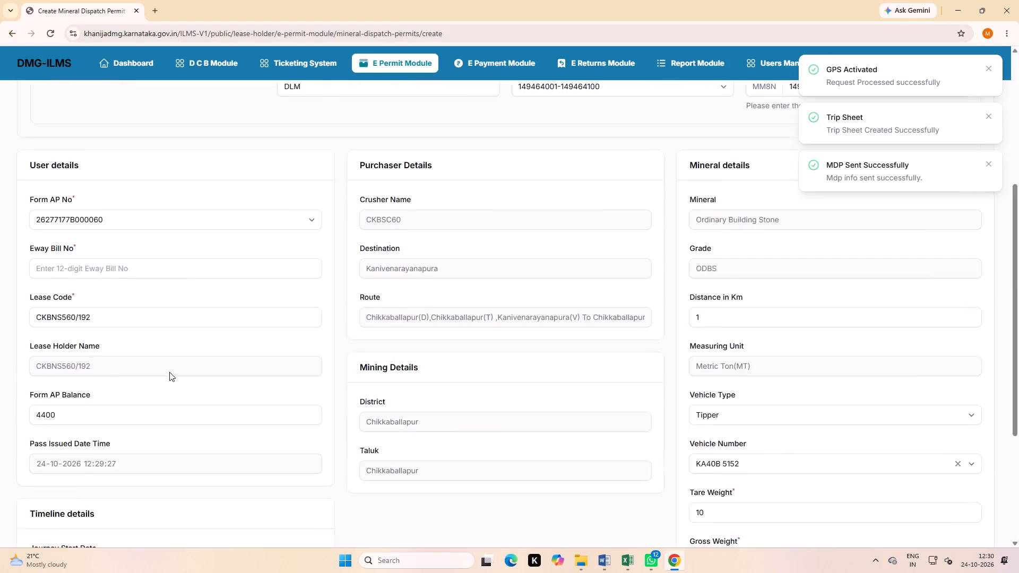
{"action": "left_click", "coordinate": [91, 385]}
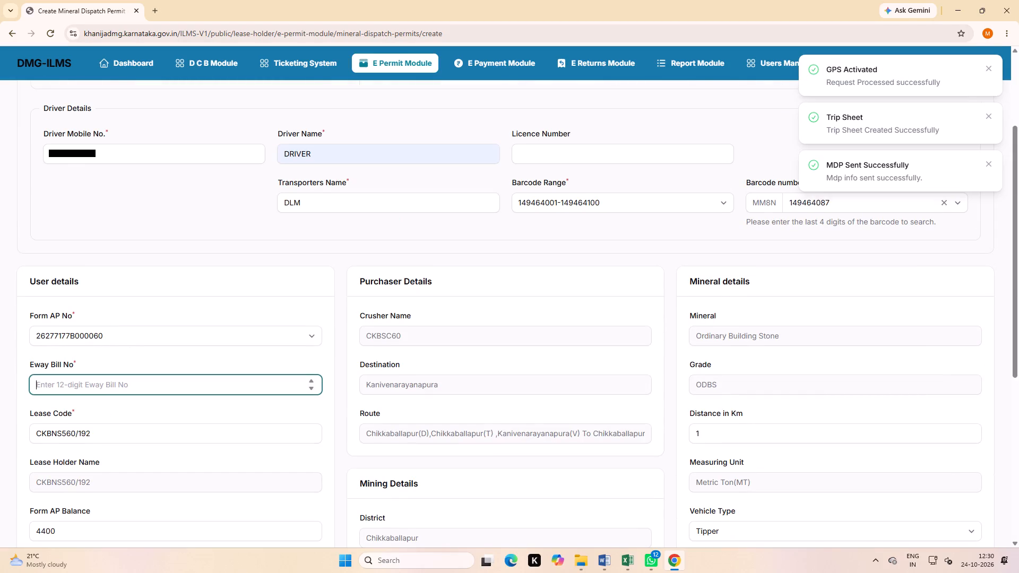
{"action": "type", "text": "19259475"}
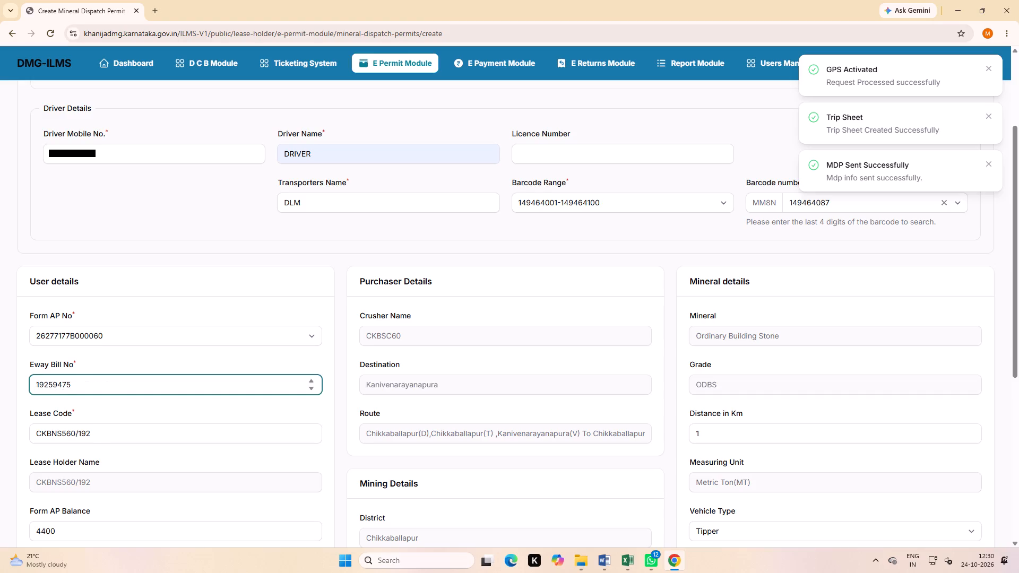
{"action": "left_click", "coordinate": [63, 385]}
{"action": "key", "text": "BackSpace"}
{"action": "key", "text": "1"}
{"action": "left_click", "coordinate": [93, 384]}
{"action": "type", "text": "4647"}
{"action": "left_click", "coordinate": [189, 405]}
Issue the completed mineral dispatch permit and print it.
{"action": "scroll", "coordinate": [563, 394], "scroll_direction": "down", "scroll_amount": 4}
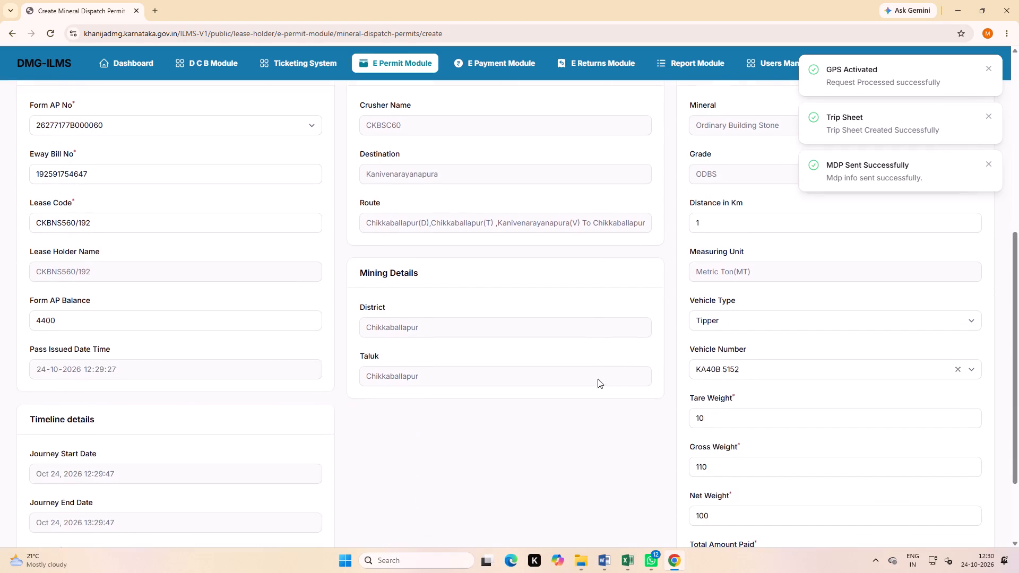
{"action": "scroll", "coordinate": [742, 362], "scroll_direction": "down", "scroll_amount": 3}
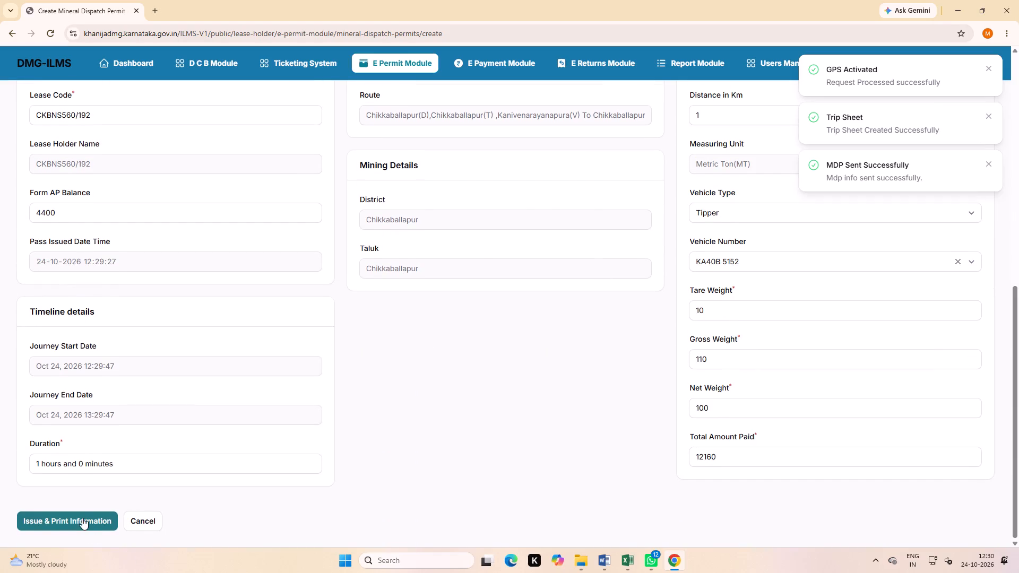
{"action": "left_click", "coordinate": [82, 518]}
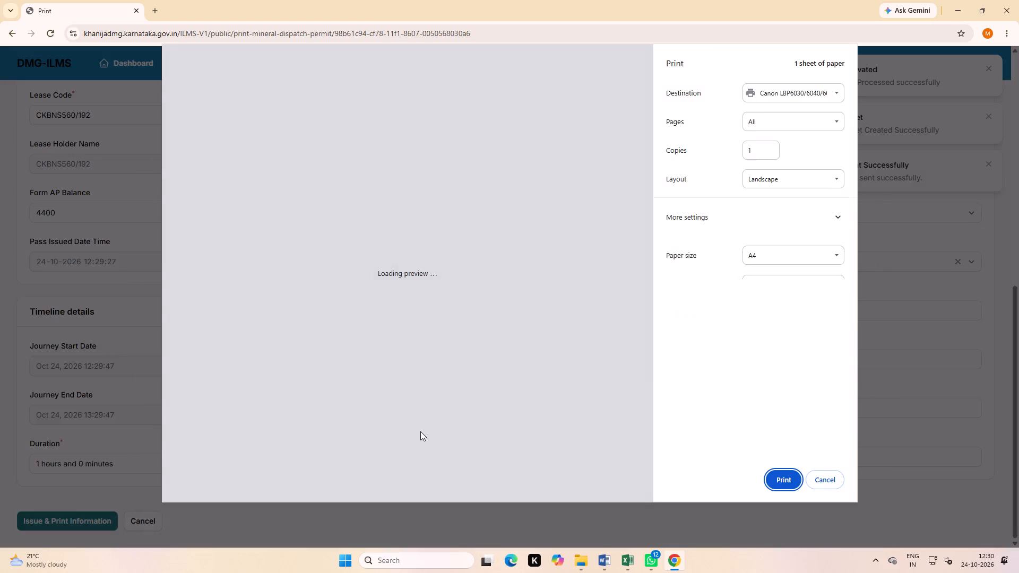
{"action": "left_click", "coordinate": [785, 472]}
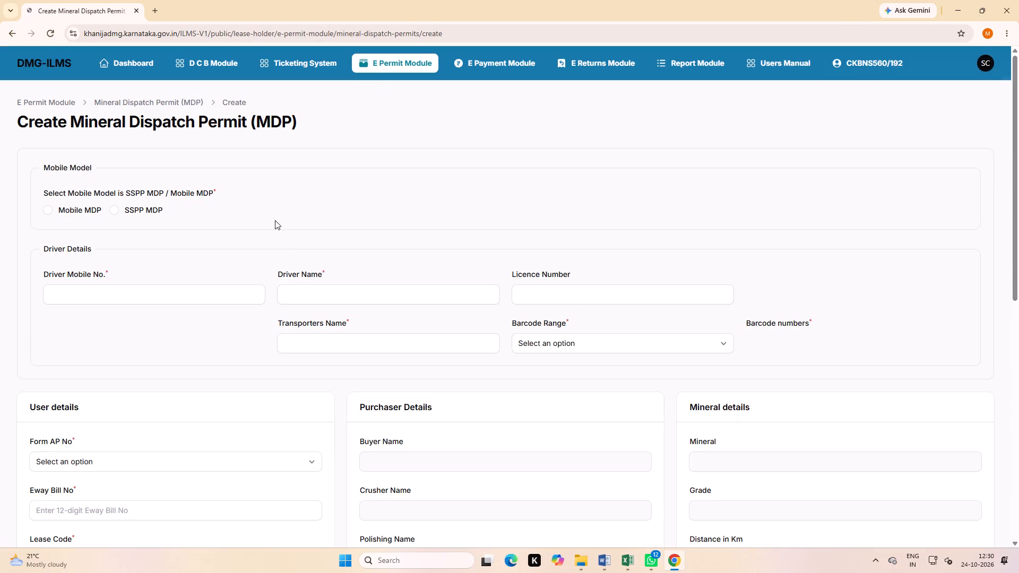
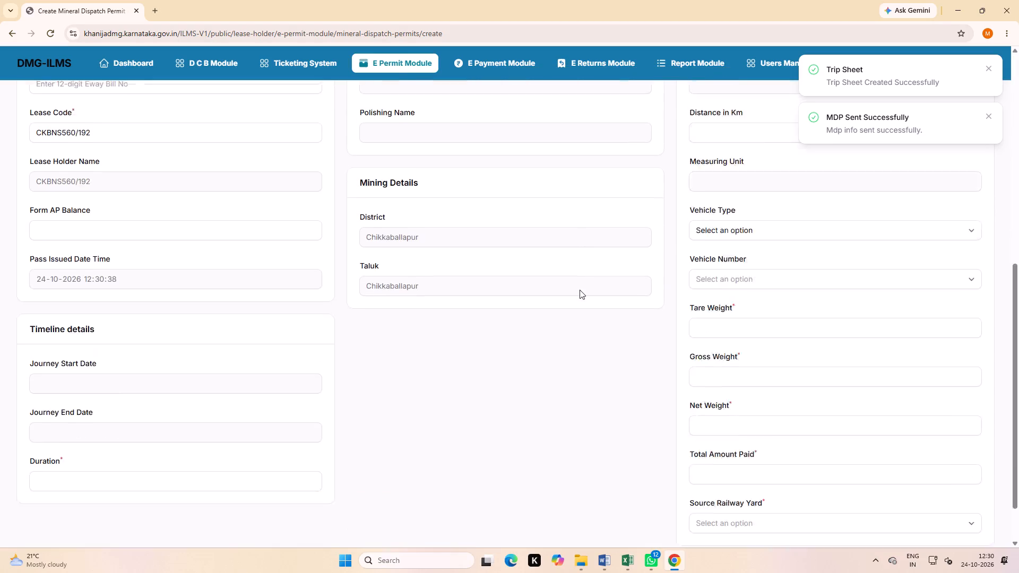
{"action": "scroll", "coordinate": [580, 290], "scroll_direction": "up", "scroll_amount": 12}
{"action": "left_click", "coordinate": [586, 343]}
{"action": "scroll", "coordinate": [589, 273], "scroll_direction": "down", "scroll_amount": 14}
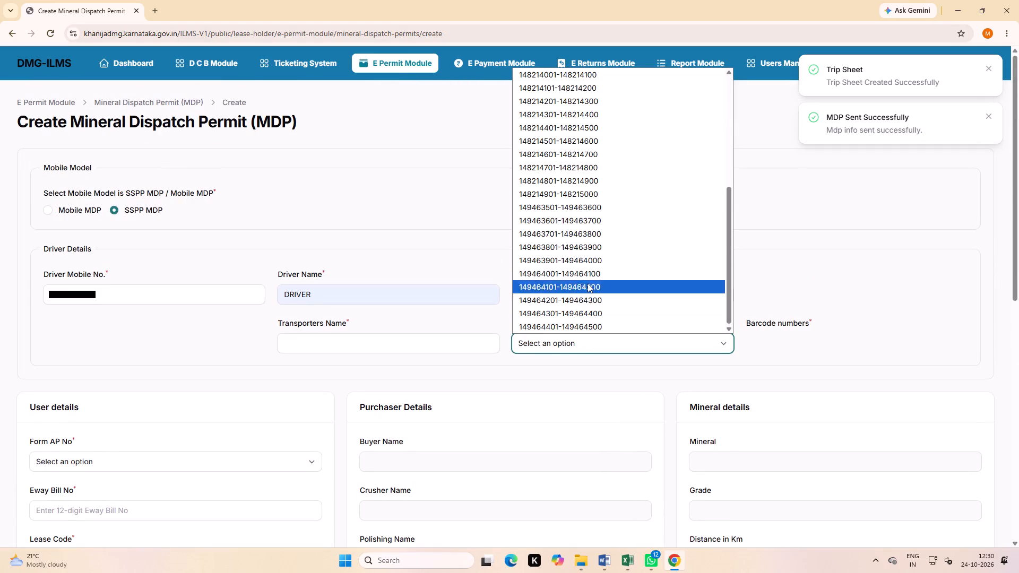
{"action": "left_click", "coordinate": [596, 273]}
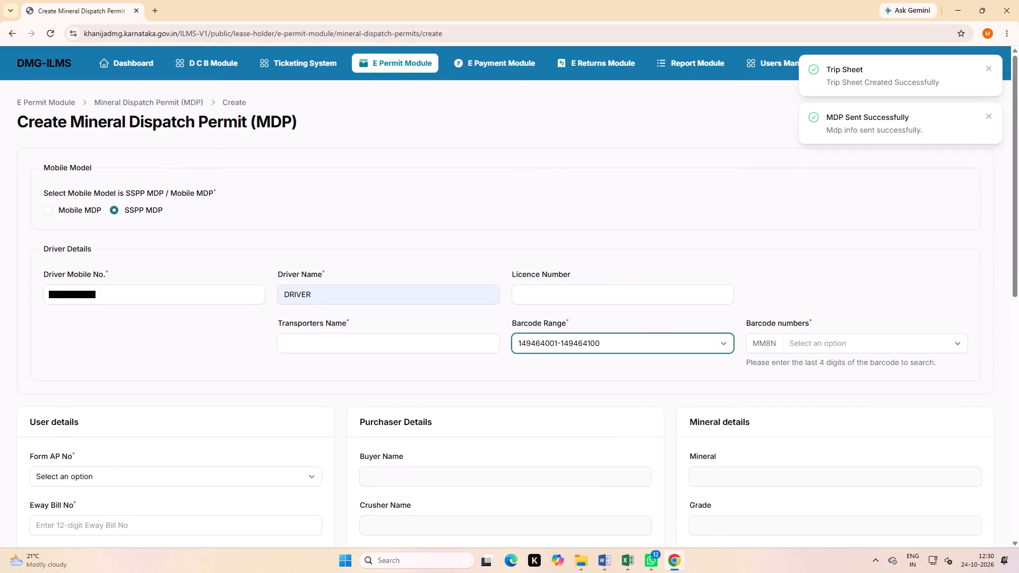
{"action": "left_click", "coordinate": [835, 348]}
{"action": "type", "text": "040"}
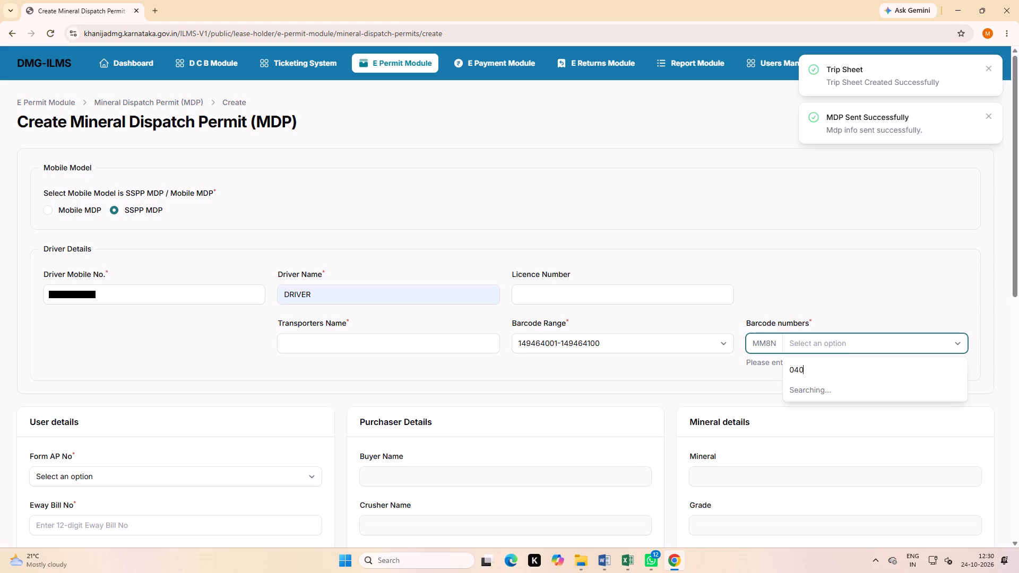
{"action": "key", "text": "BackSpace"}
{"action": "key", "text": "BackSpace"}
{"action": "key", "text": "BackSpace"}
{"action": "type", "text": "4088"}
{"action": "left_click", "coordinate": [827, 392]}
{"action": "left_click", "coordinate": [143, 480]}
{"action": "scroll", "coordinate": [147, 387], "scroll_direction": "down", "scroll_amount": 8}
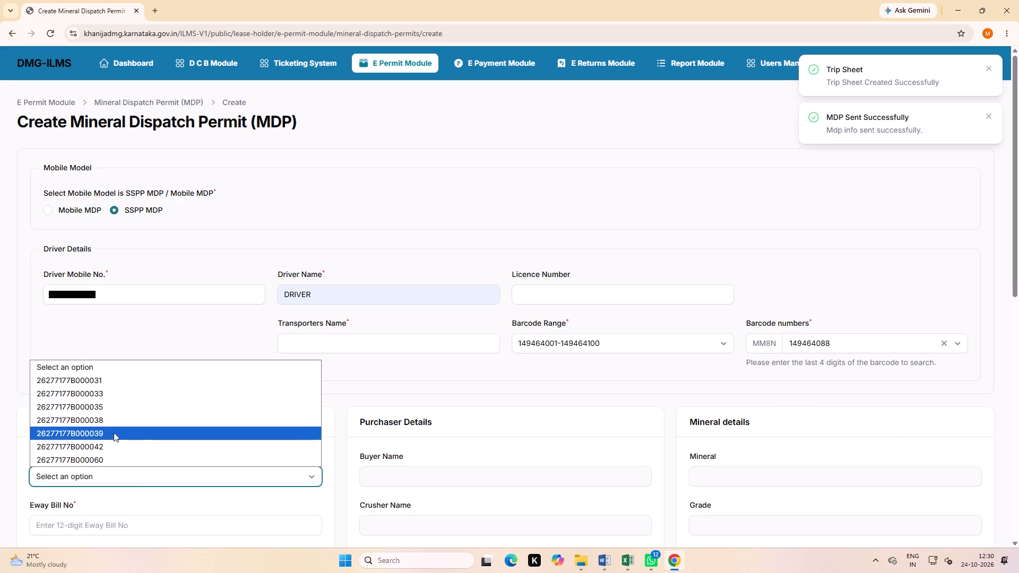
{"action": "scroll", "coordinate": [114, 432], "scroll_direction": "down", "scroll_amount": 4}
{"action": "left_click", "coordinate": [100, 463]}
{"action": "scroll", "coordinate": [682, 492], "scroll_direction": "down", "scroll_amount": 4}
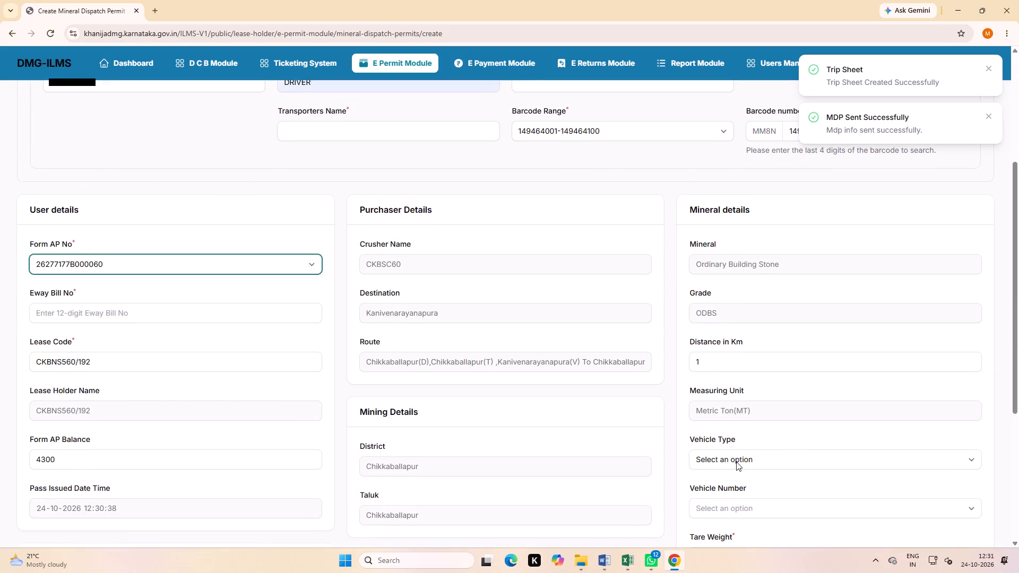
{"action": "left_click", "coordinate": [736, 460]}
{"action": "left_click", "coordinate": [718, 519]}
{"action": "scroll", "coordinate": [771, 446], "scroll_direction": "down", "scroll_amount": 4}
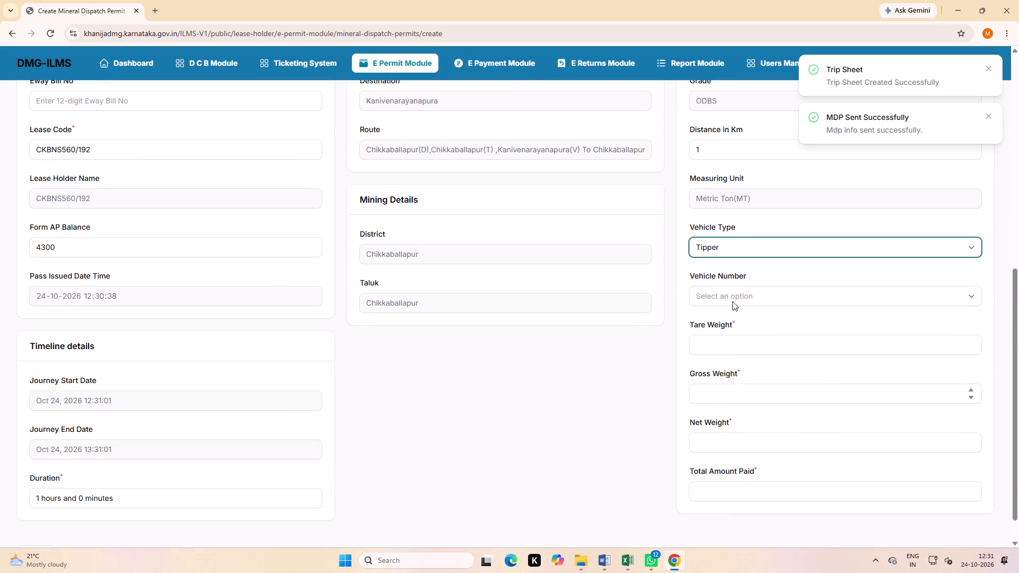
{"action": "left_click", "coordinate": [730, 296]}
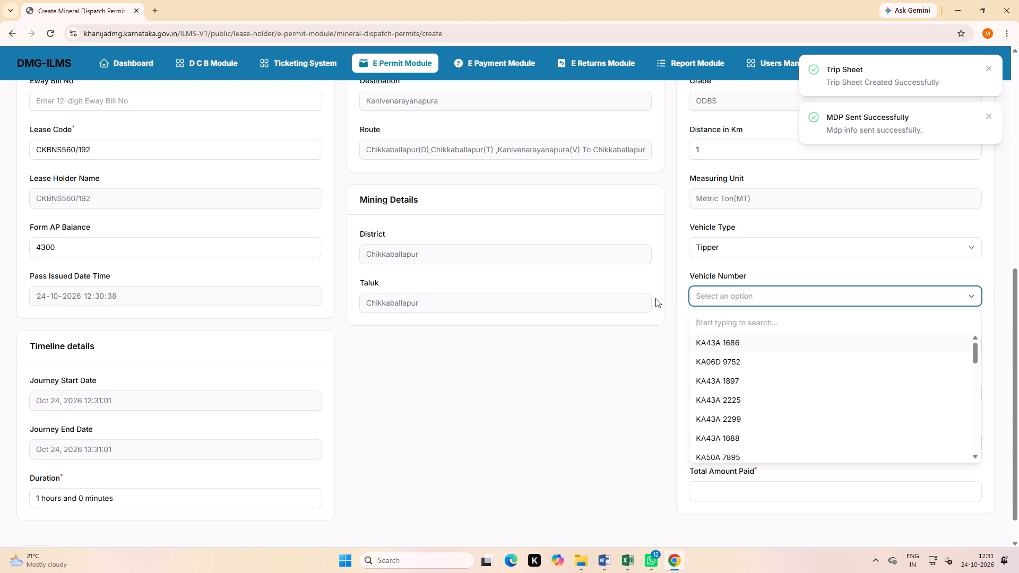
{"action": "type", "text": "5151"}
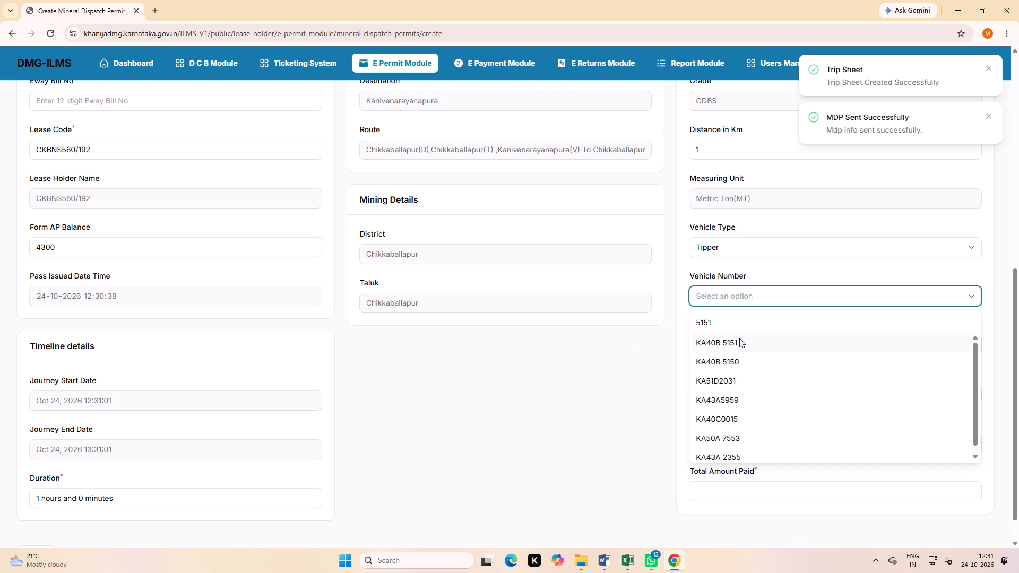
{"action": "left_click", "coordinate": [741, 337]}
Set the gross weight to 110 in the mineral details.
{"action": "left_click", "coordinate": [730, 389]}
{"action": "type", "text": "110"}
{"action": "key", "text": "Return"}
{"action": "left_click", "coordinate": [762, 421]}
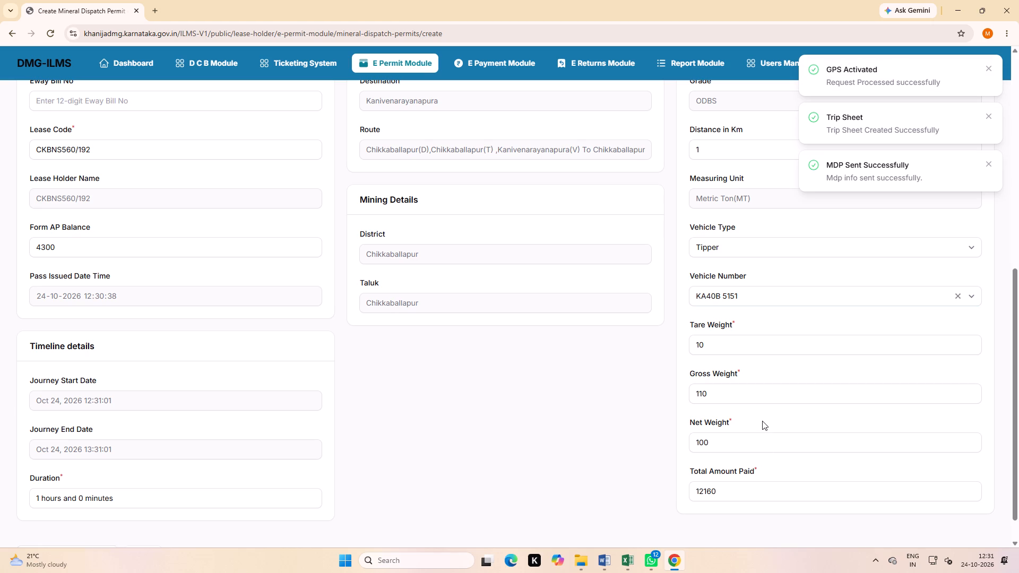
{"action": "scroll", "coordinate": [105, 355], "scroll_direction": "up", "scroll_amount": 3}
{"action": "left_click", "coordinate": [81, 265]}
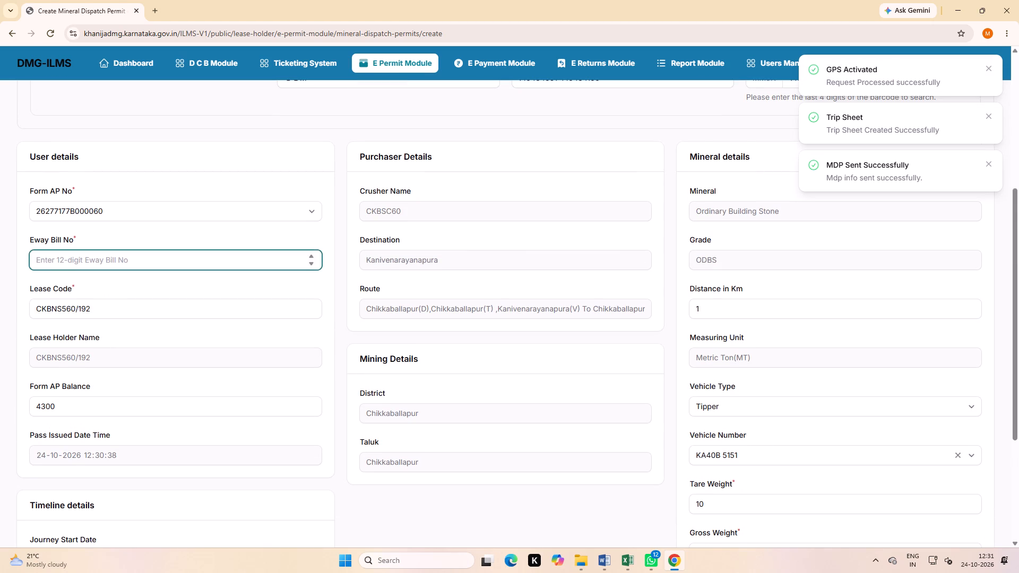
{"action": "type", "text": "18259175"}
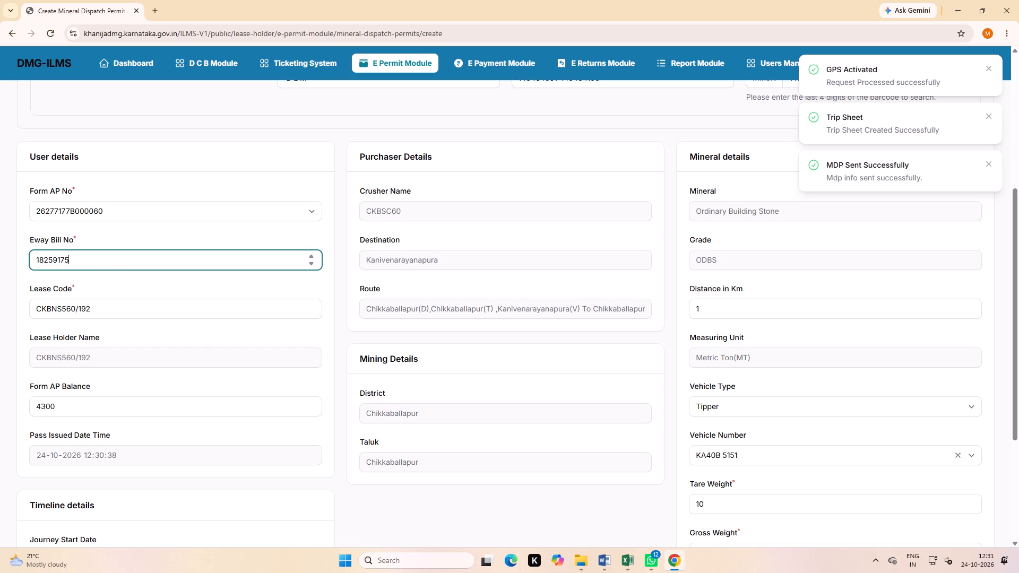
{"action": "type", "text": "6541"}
{"action": "left_click", "coordinate": [204, 285]}
Issue the completed mineral dispatch permit and print it.
{"action": "scroll", "coordinate": [364, 282], "scroll_direction": "down", "scroll_amount": 13}
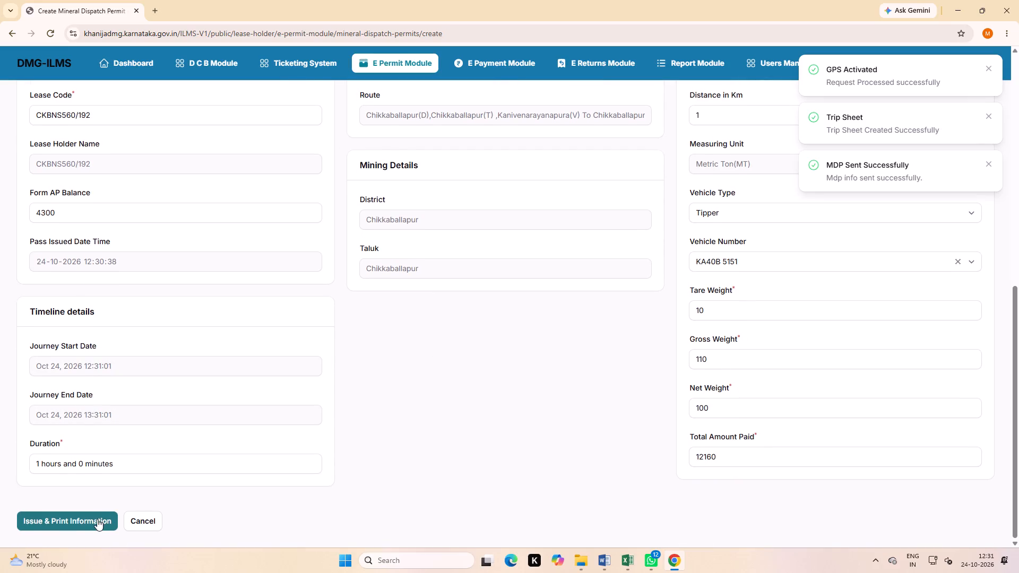
{"action": "left_click", "coordinate": [97, 519]}
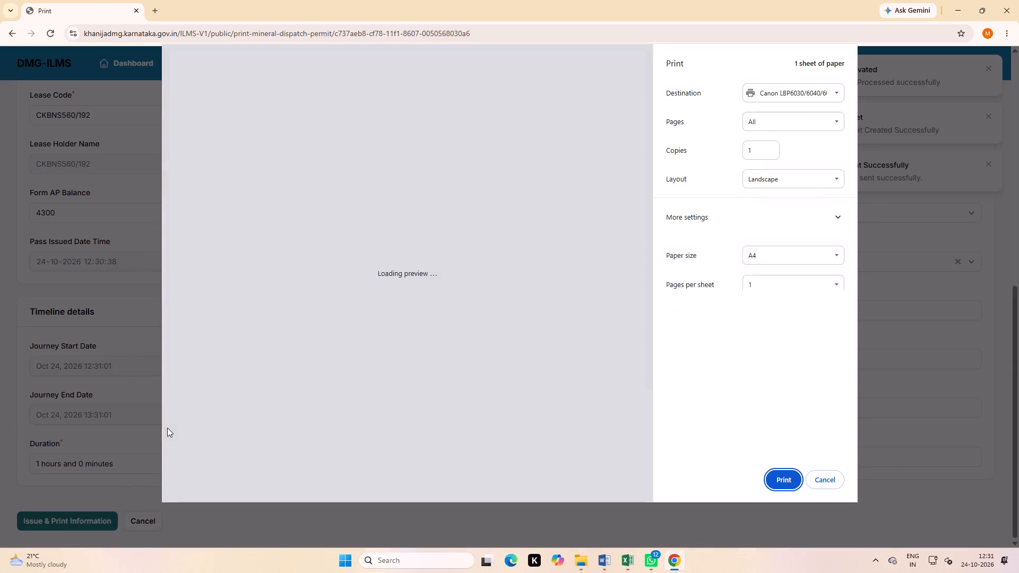
{"action": "left_click", "coordinate": [779, 474]}
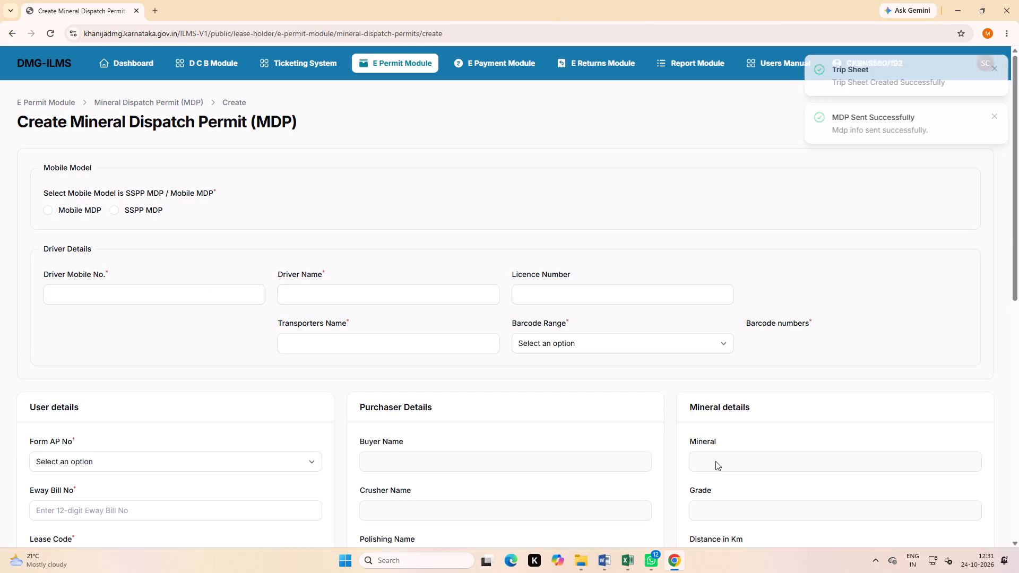
Select the SSPP MDP model for the new permit and enter the driver's mobile number and the driver name DRIVER.
{"action": "left_click", "coordinate": [140, 207]}
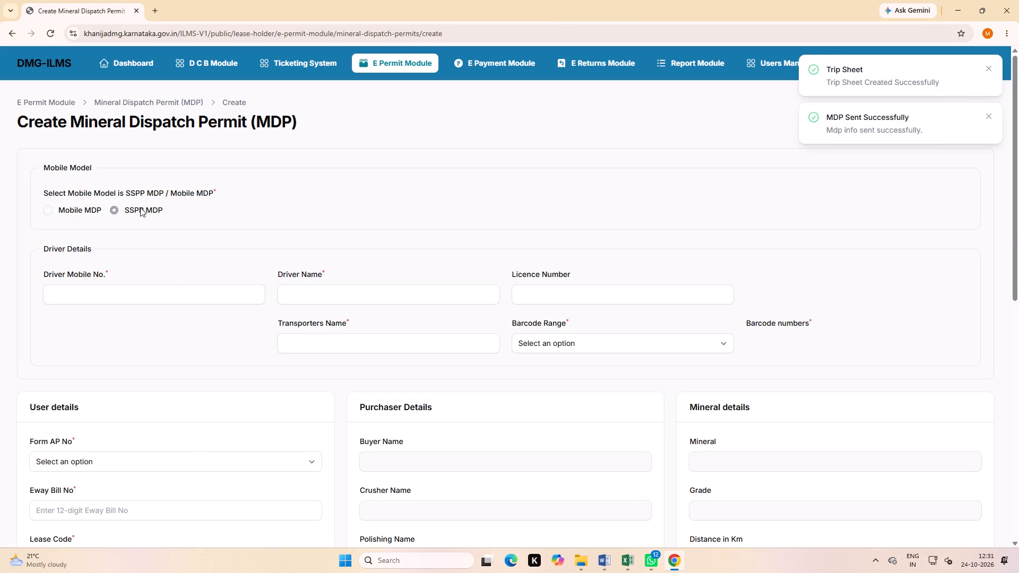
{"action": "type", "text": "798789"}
{"action": "left_click", "coordinate": [200, 292]}
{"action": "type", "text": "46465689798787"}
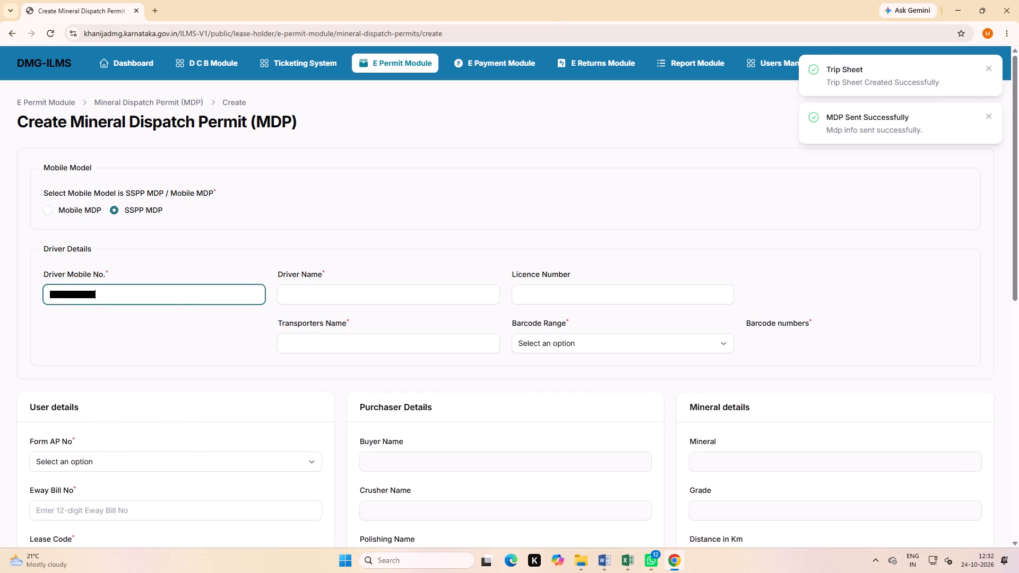
{"action": "left_click", "coordinate": [366, 297]}
{"action": "left_click", "coordinate": [360, 322]}
{"action": "left_click", "coordinate": [624, 346]}
{"action": "scroll", "coordinate": [628, 283], "scroll_direction": "down", "scroll_amount": 15}
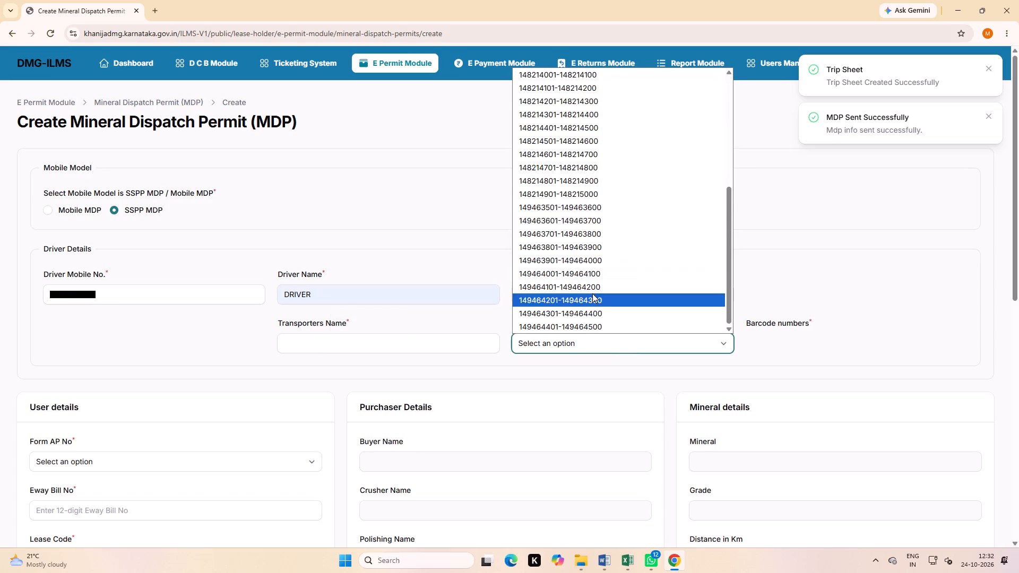
{"action": "left_click", "coordinate": [589, 275]}
{"action": "left_click", "coordinate": [838, 346]}
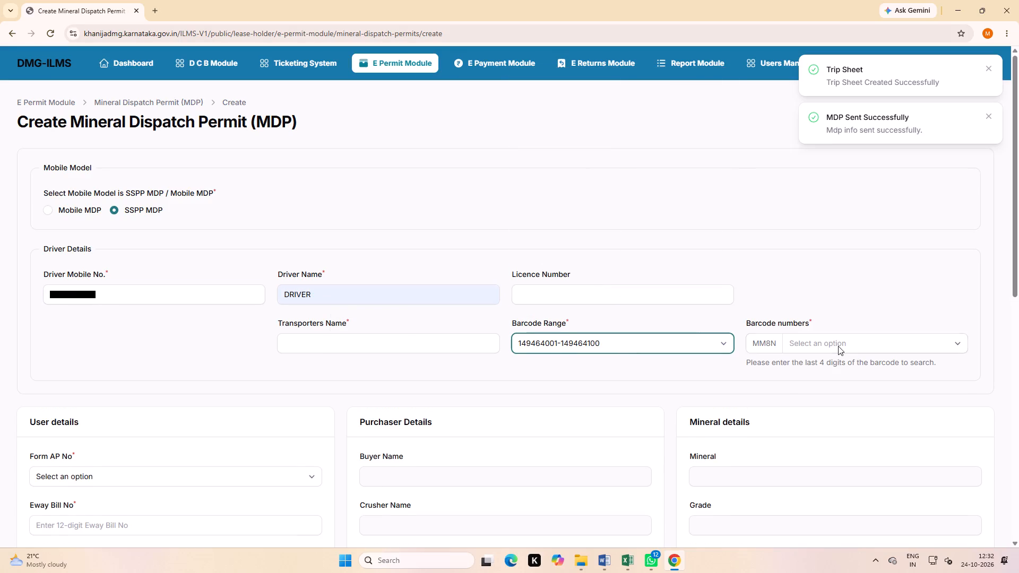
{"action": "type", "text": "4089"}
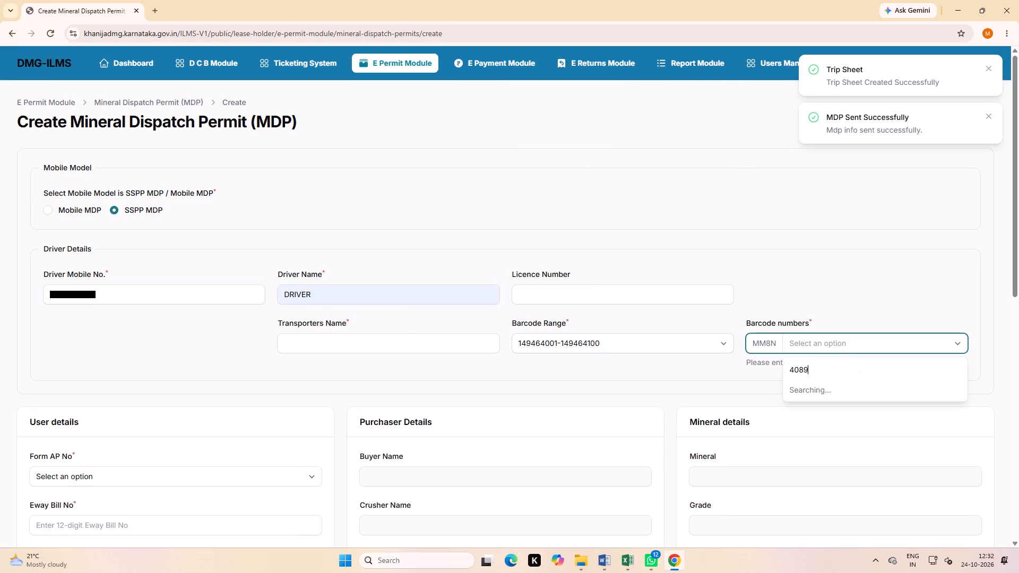
{"action": "left_click", "coordinate": [819, 394]}
{"action": "left_click", "coordinate": [125, 479]}
{"action": "scroll", "coordinate": [163, 366], "scroll_direction": "down", "scroll_amount": 6}
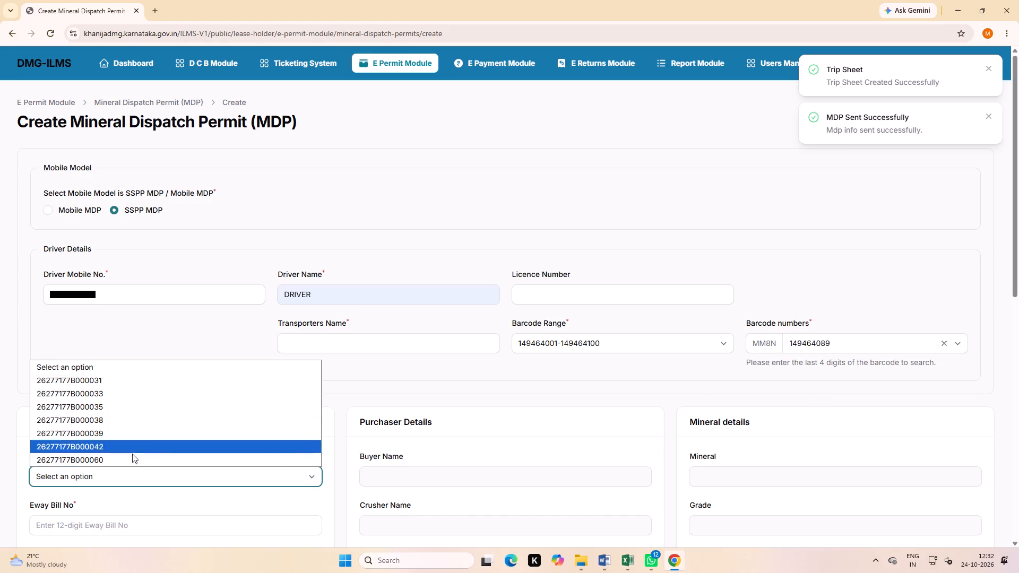
{"action": "left_click", "coordinate": [126, 462]}
{"action": "scroll", "coordinate": [542, 438], "scroll_direction": "down", "scroll_amount": 4}
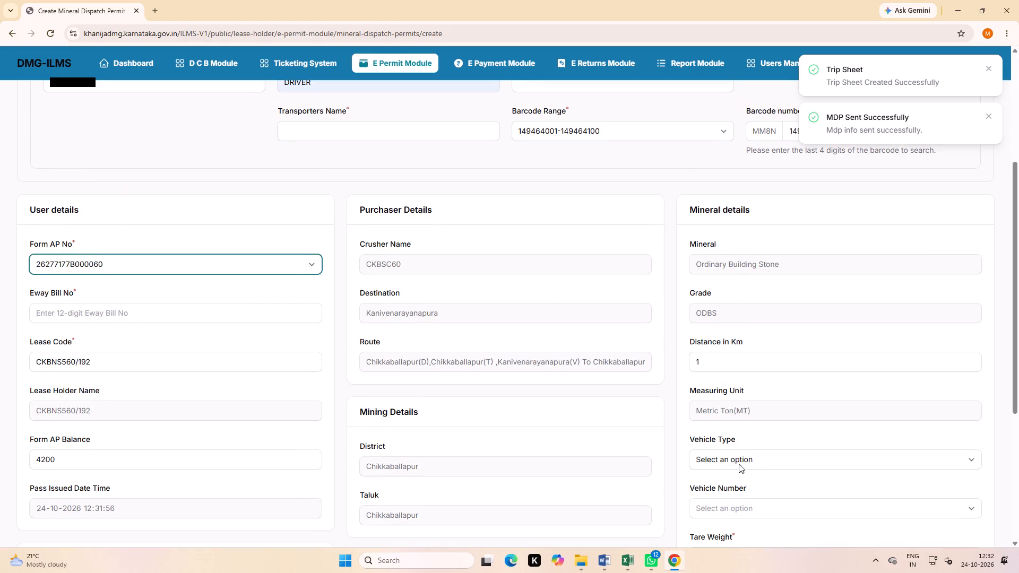
{"action": "left_click", "coordinate": [738, 461]}
{"action": "left_click", "coordinate": [725, 513]}
{"action": "scroll", "coordinate": [776, 442], "scroll_direction": "down", "scroll_amount": 4}
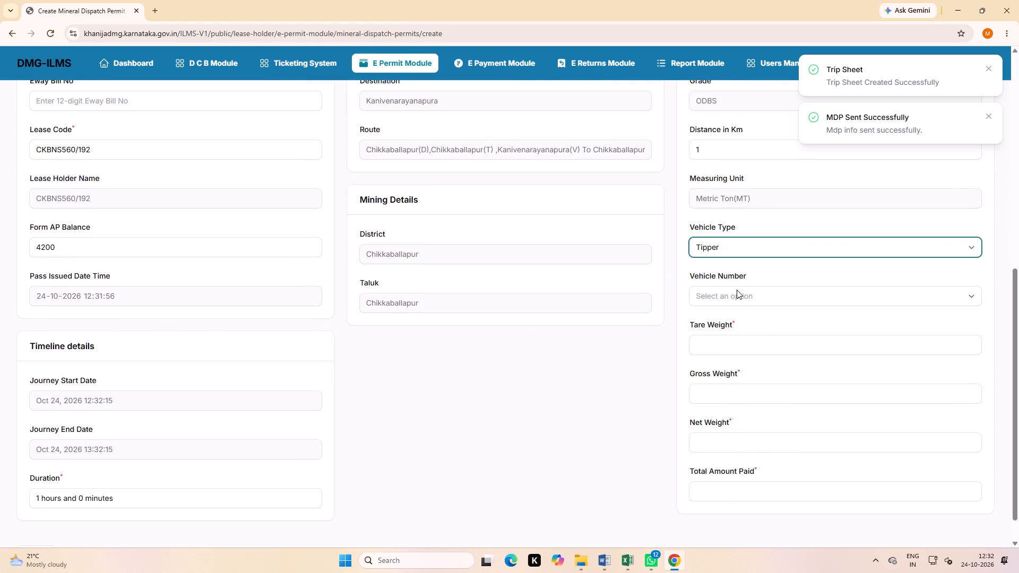
{"action": "left_click", "coordinate": [737, 292]}
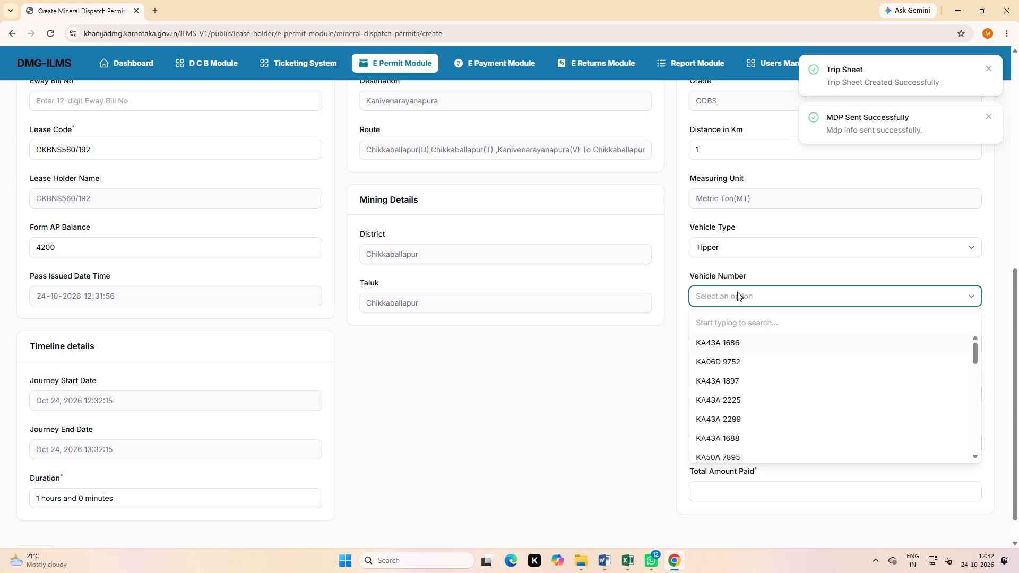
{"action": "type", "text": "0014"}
{"action": "left_click", "coordinate": [759, 346]}
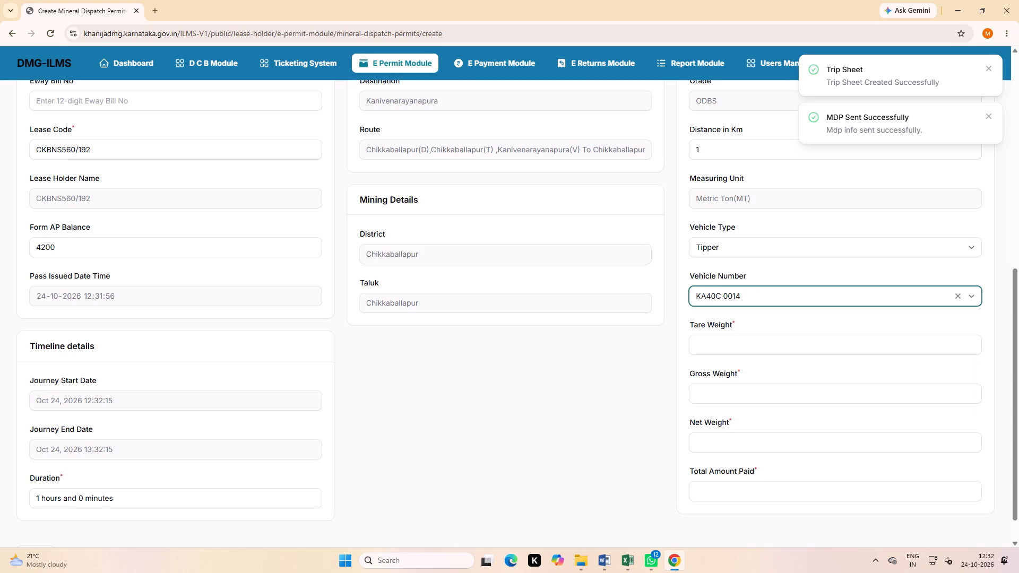
Set the gross weight to 110 in the mineral details.
{"action": "left_click", "coordinate": [729, 438]}
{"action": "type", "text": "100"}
{"action": "left_click", "coordinate": [729, 438]}
{"action": "left_click", "coordinate": [732, 393]}
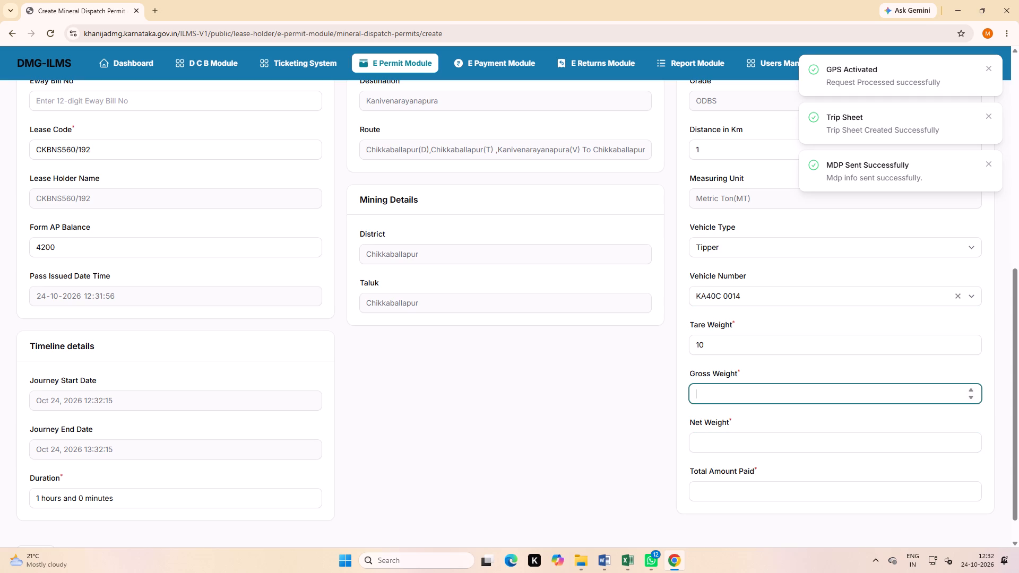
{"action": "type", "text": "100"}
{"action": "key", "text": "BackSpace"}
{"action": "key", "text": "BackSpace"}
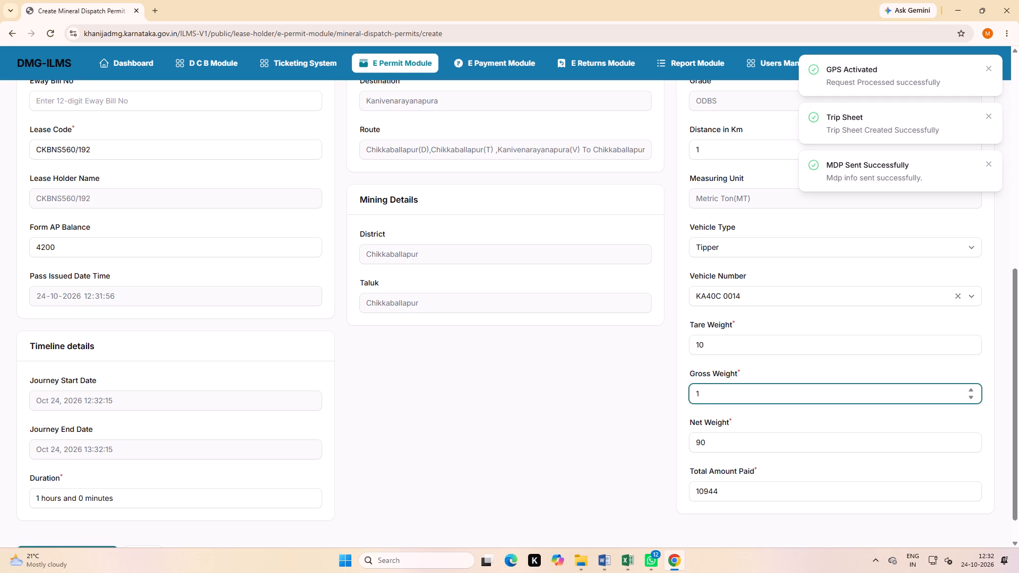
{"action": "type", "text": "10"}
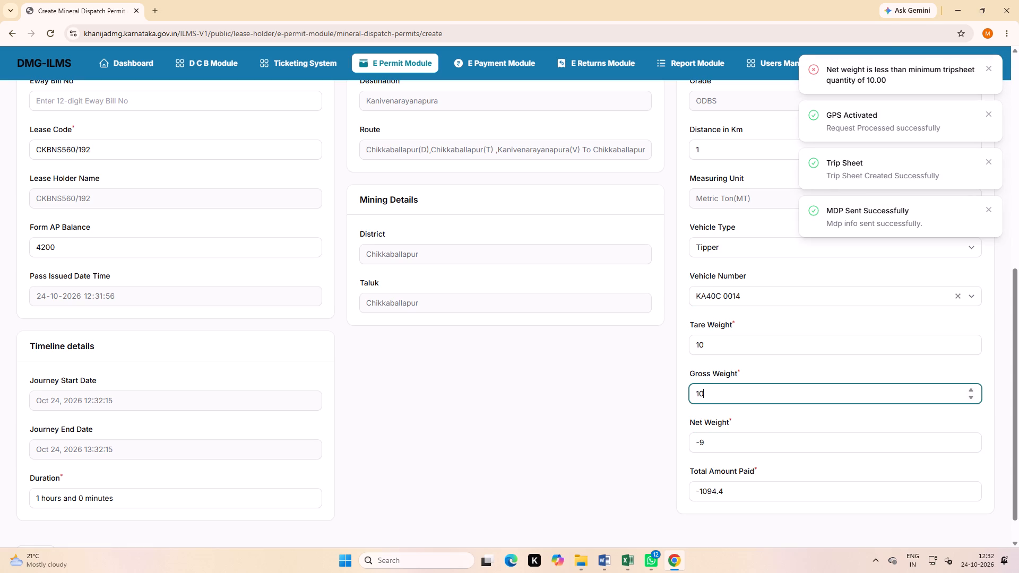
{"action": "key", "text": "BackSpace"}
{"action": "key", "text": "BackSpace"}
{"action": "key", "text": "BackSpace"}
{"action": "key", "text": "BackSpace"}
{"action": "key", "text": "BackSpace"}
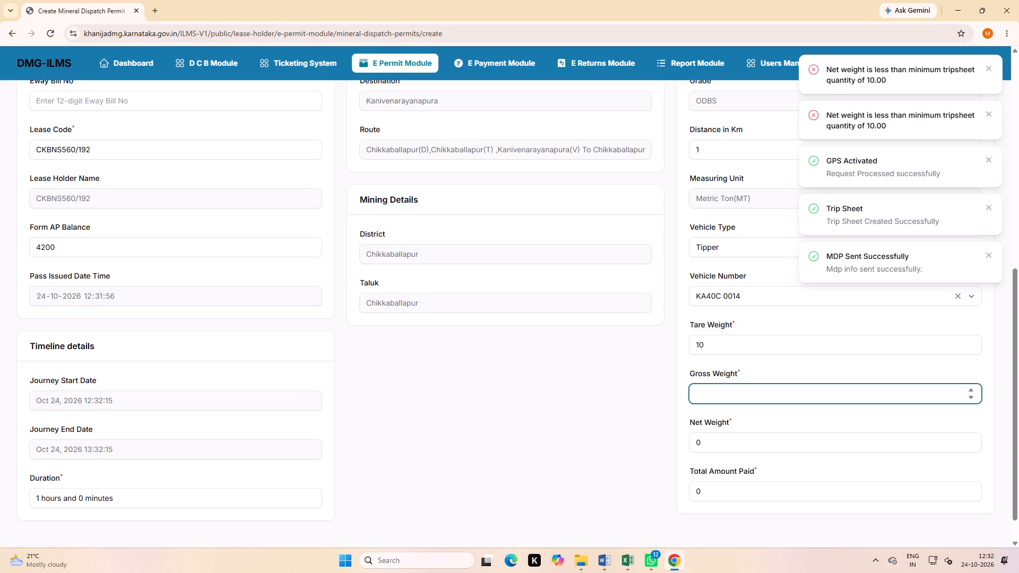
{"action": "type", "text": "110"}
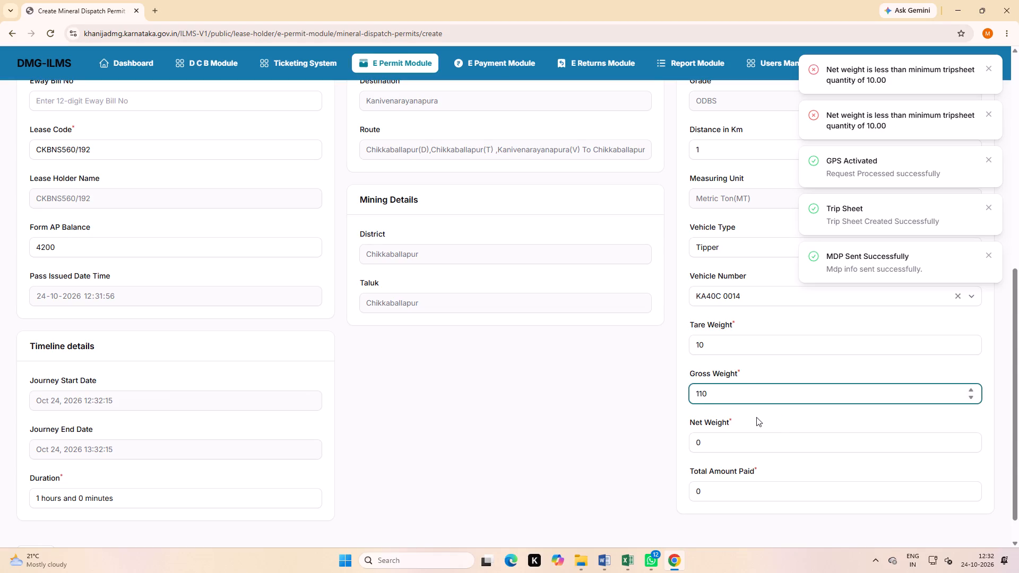
{"action": "left_click", "coordinate": [756, 417]}
{"action": "scroll", "coordinate": [310, 414], "scroll_direction": "up", "scroll_amount": 6}
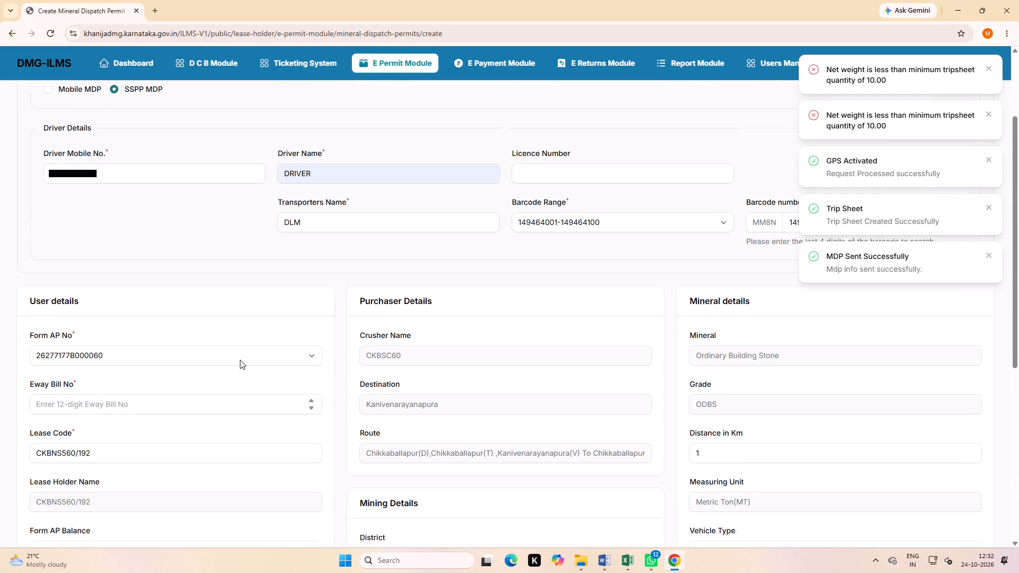
{"action": "left_click", "coordinate": [129, 418]}
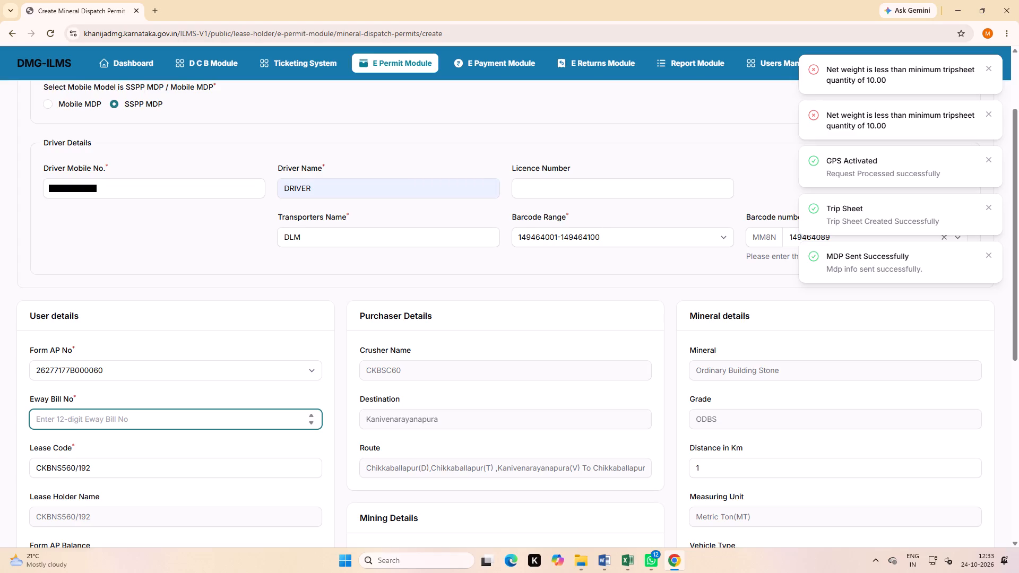
{"action": "left_click", "coordinate": [119, 424]}
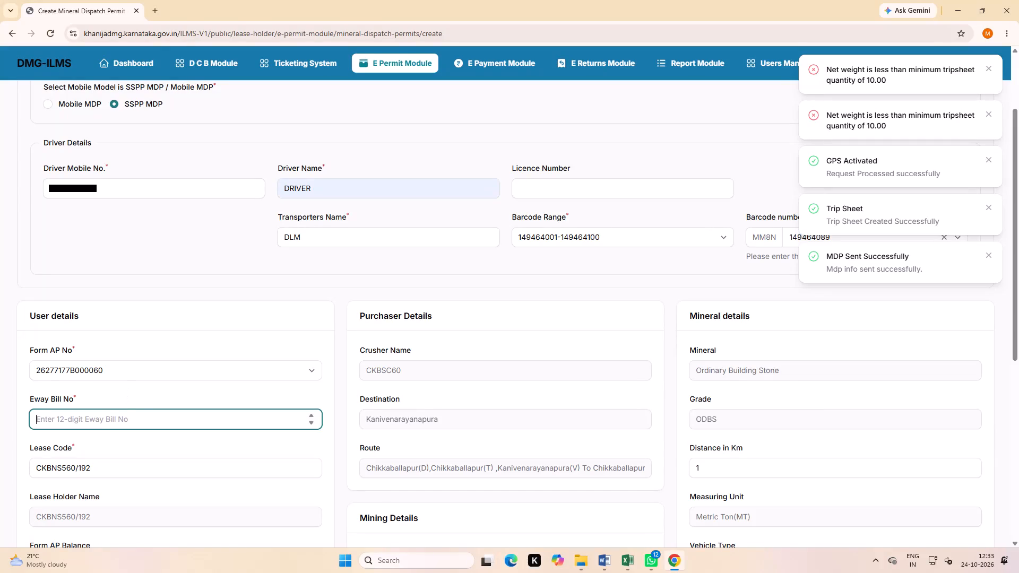
{"action": "scroll", "coordinate": [47, 403], "scroll_direction": "down", "scroll_amount": 2}
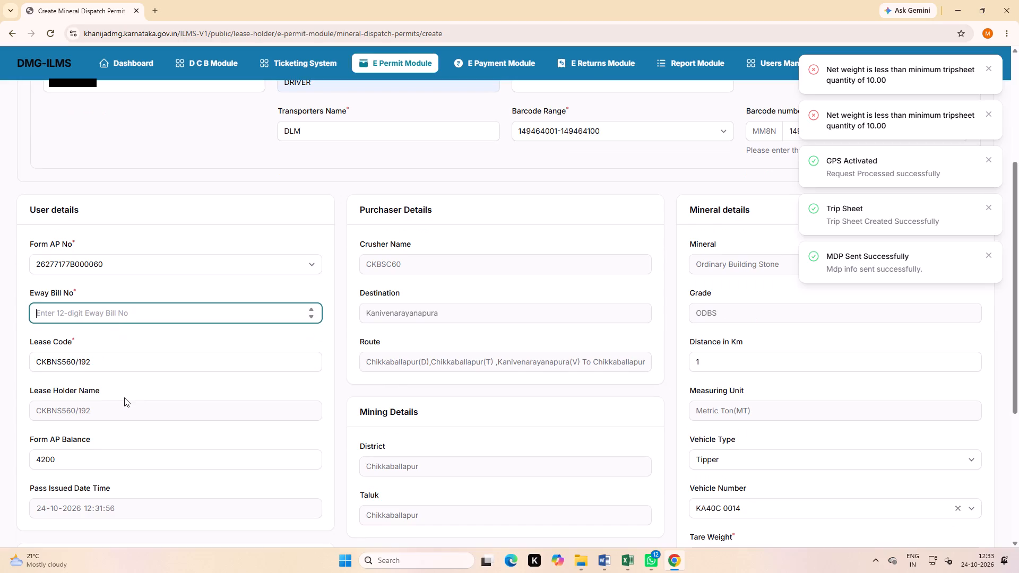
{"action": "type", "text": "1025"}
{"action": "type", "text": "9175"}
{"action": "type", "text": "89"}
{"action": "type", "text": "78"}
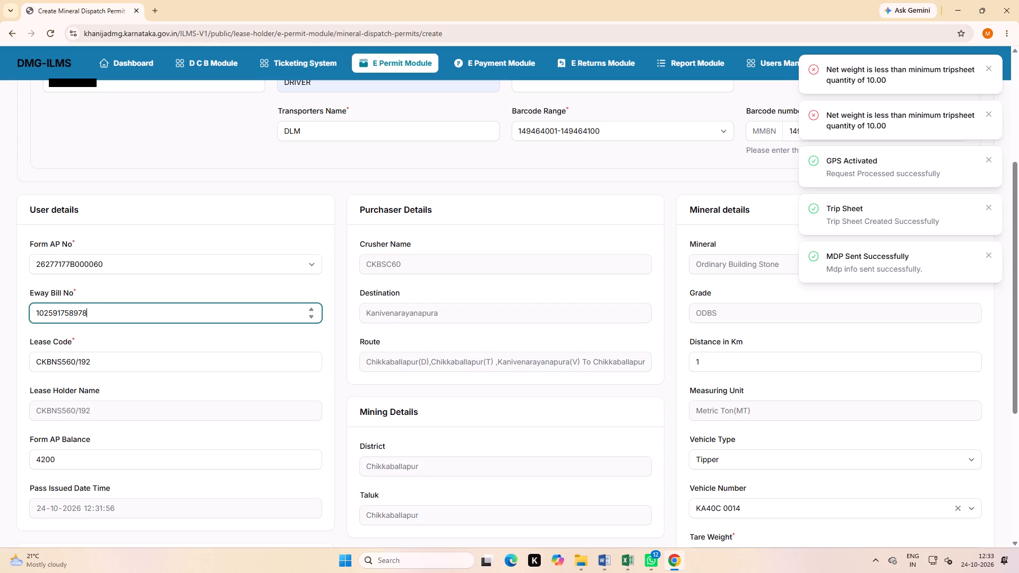
{"action": "left_click", "coordinate": [229, 336]}
{"action": "scroll", "coordinate": [748, 413], "scroll_direction": "up", "scroll_amount": 6}
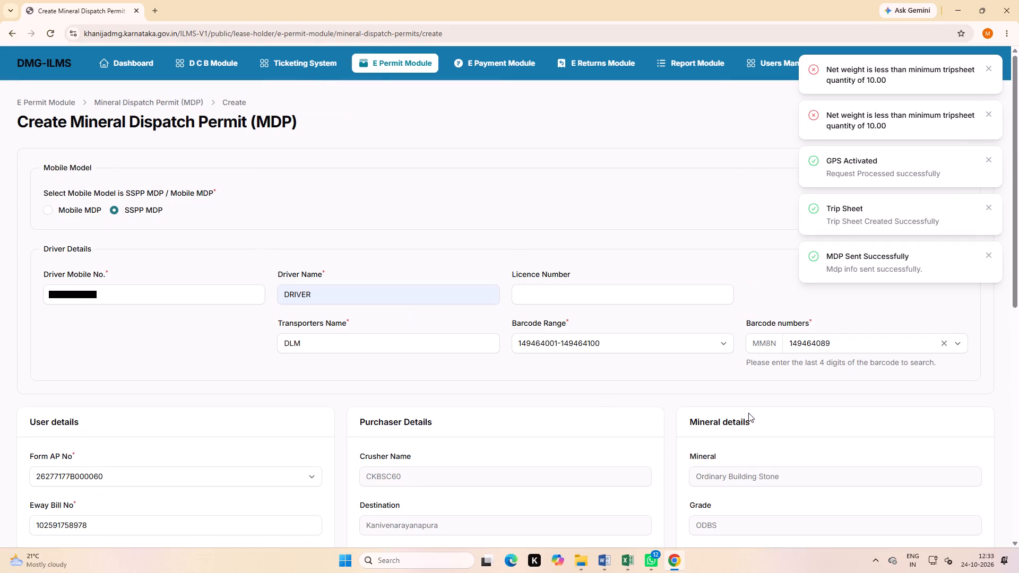
{"action": "scroll", "coordinate": [350, 343], "scroll_direction": "down", "scroll_amount": 12}
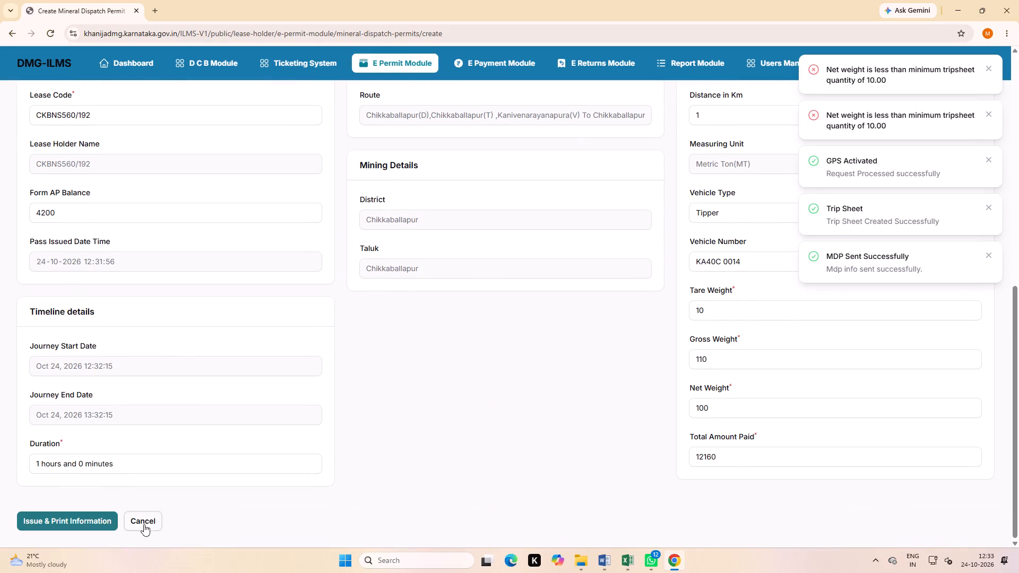
{"action": "left_click", "coordinate": [94, 519]}
{"action": "left_click", "coordinate": [783, 486]}
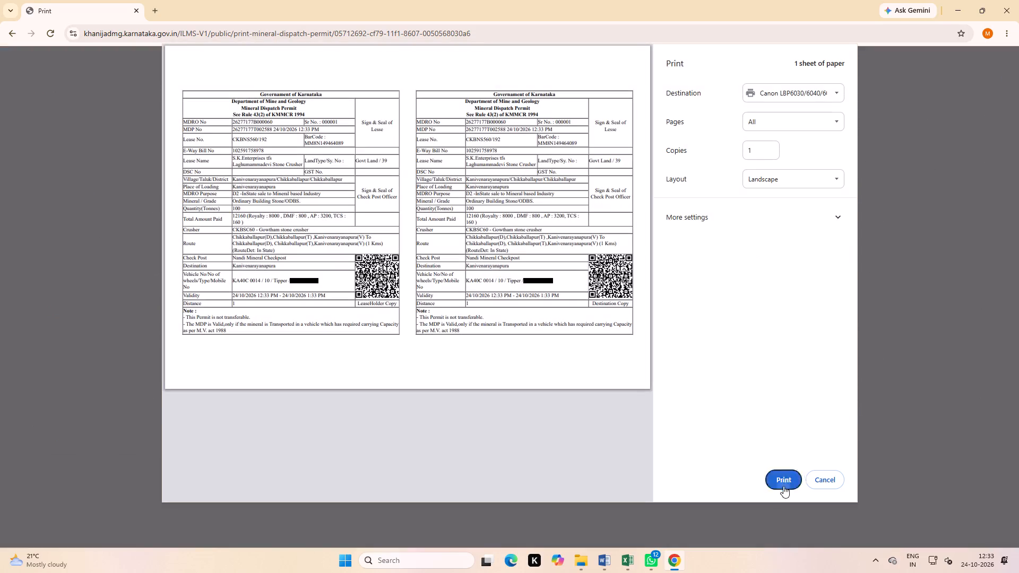
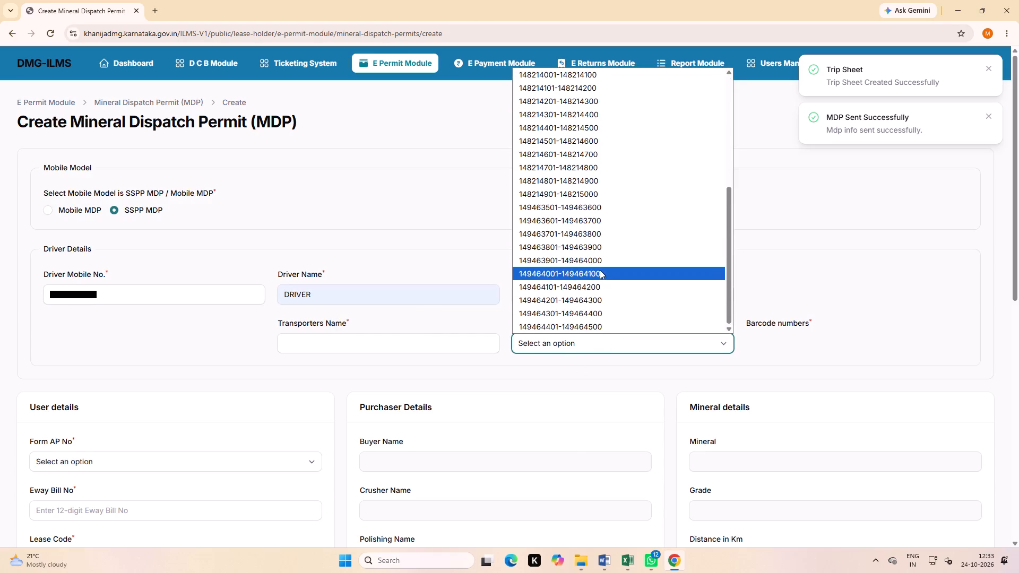
Search the barcode numbers in the driver details for the one ending in 4090.
{"action": "left_click", "coordinate": [807, 348]}
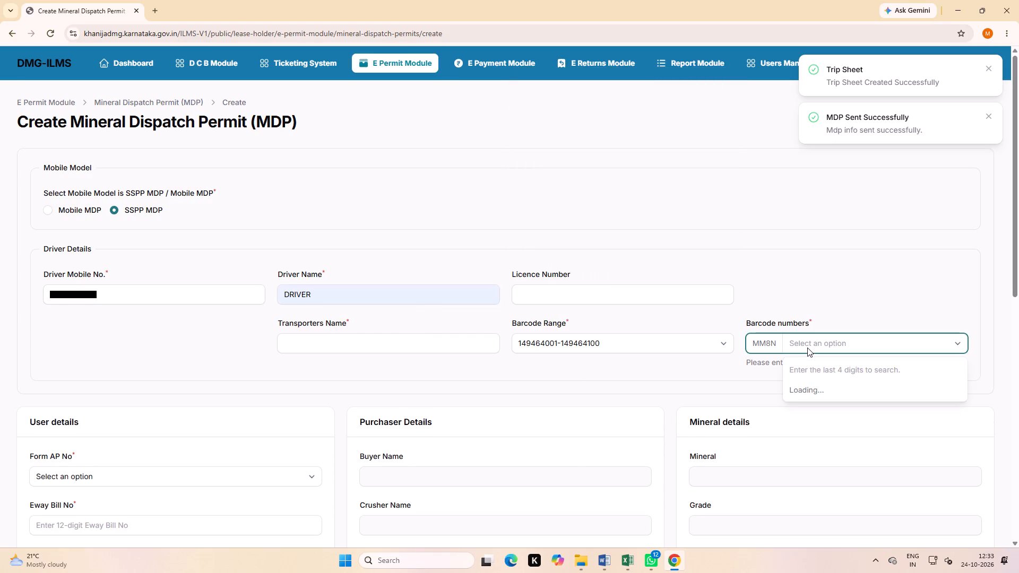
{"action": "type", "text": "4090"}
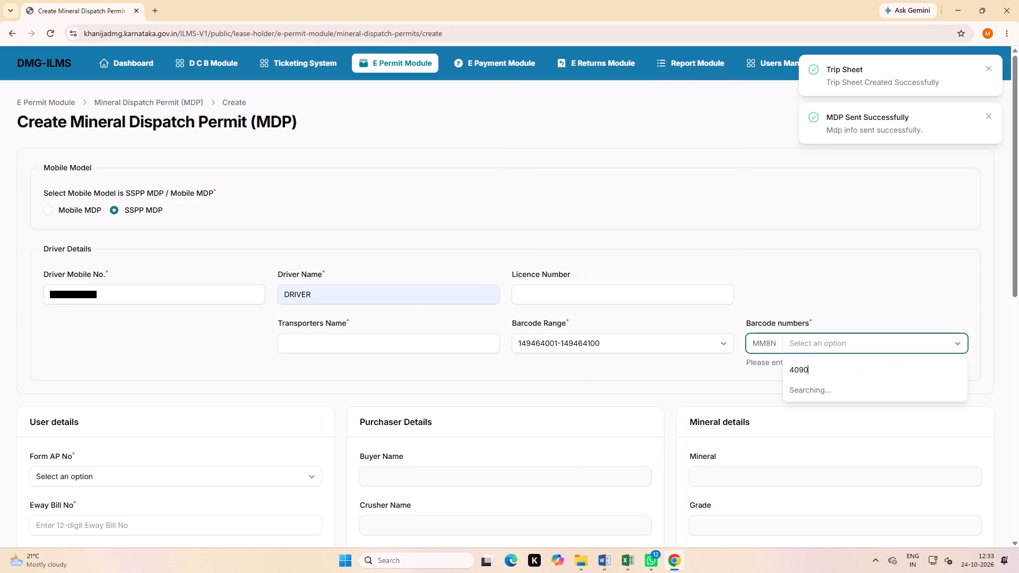
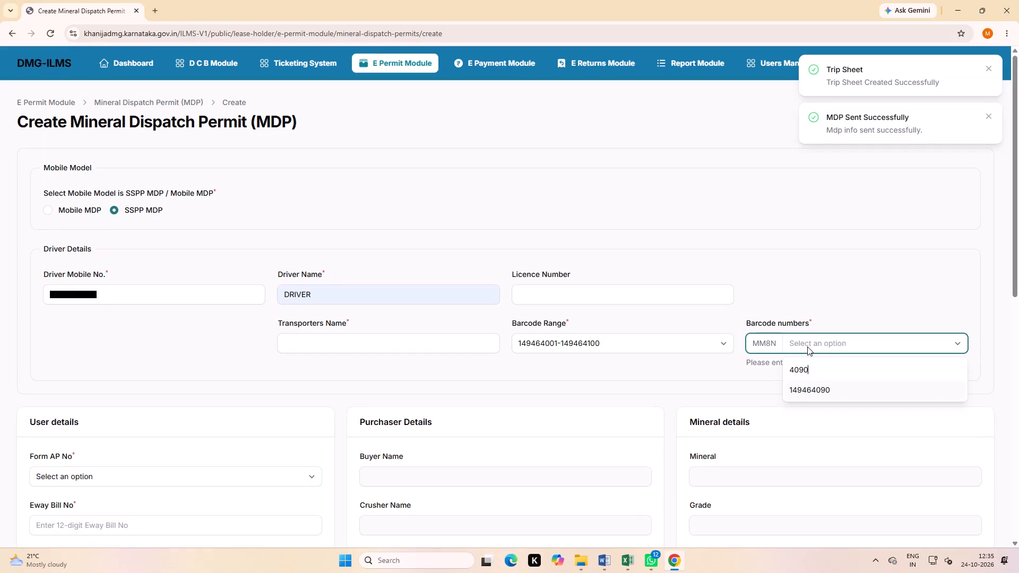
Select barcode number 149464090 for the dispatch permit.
{"action": "left_click", "coordinate": [827, 394]}
{"action": "left_click", "coordinate": [166, 481]}
{"action": "scroll", "coordinate": [159, 433], "scroll_direction": "down", "scroll_amount": 2}
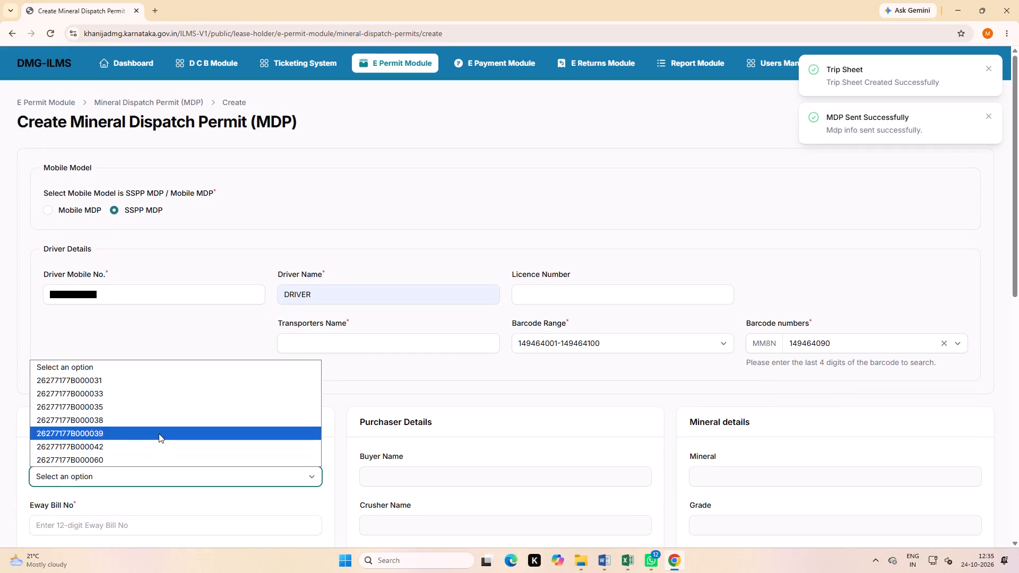
{"action": "scroll", "coordinate": [159, 433], "scroll_direction": "down", "scroll_amount": 2}
{"action": "left_click", "coordinate": [116, 462]}
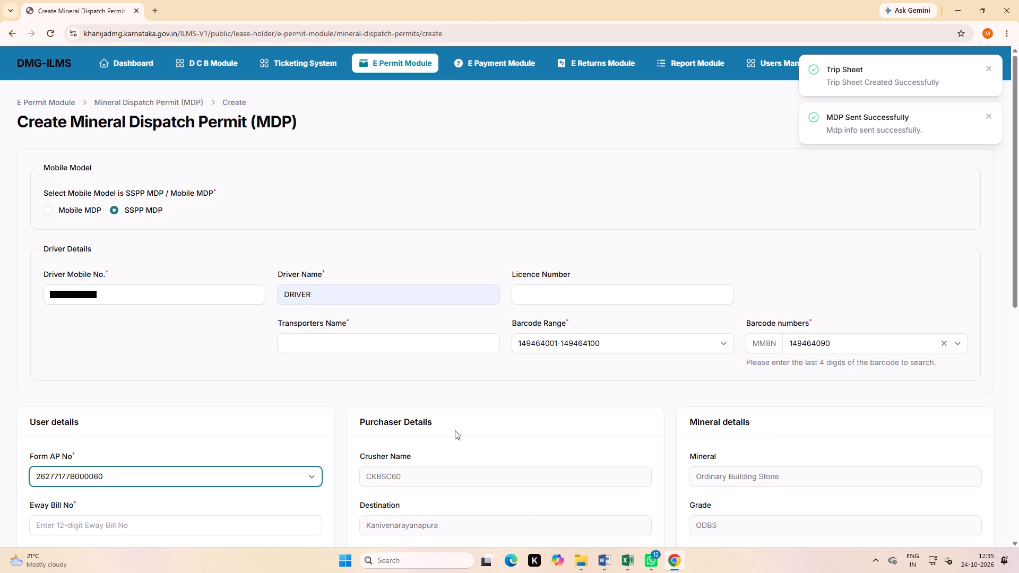
{"action": "scroll", "coordinate": [518, 372], "scroll_direction": "down", "scroll_amount": 3}
{"action": "scroll", "coordinate": [869, 466], "scroll_direction": "down", "scroll_amount": 2}
{"action": "left_click", "coordinate": [742, 405]}
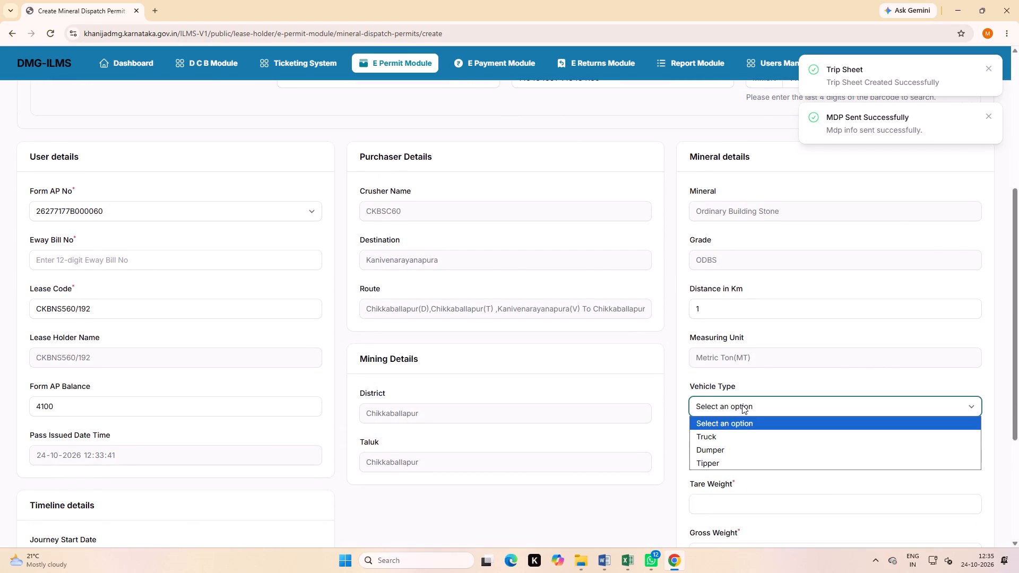
{"action": "left_click", "coordinate": [731, 460]}
{"action": "left_click", "coordinate": [743, 457]}
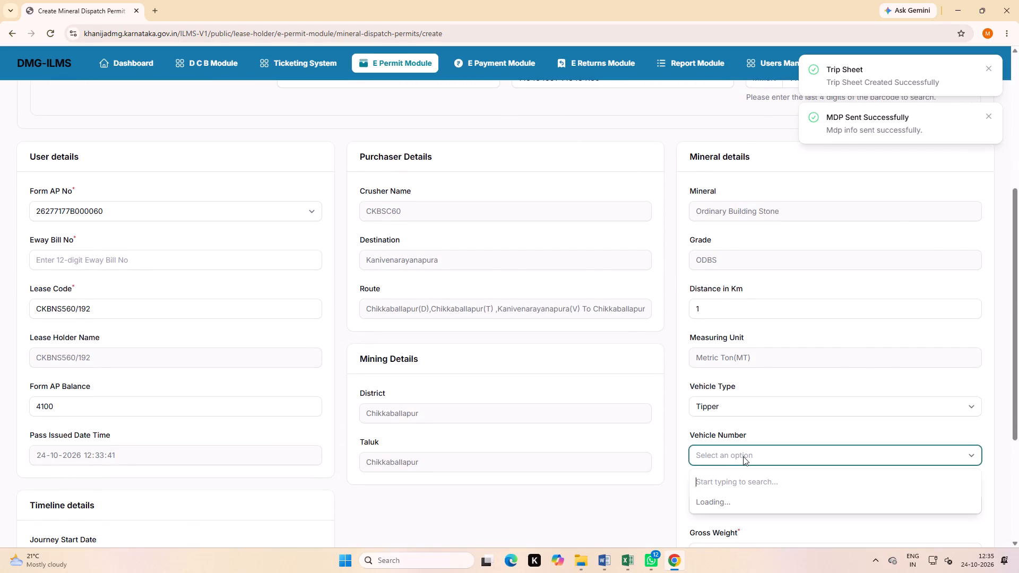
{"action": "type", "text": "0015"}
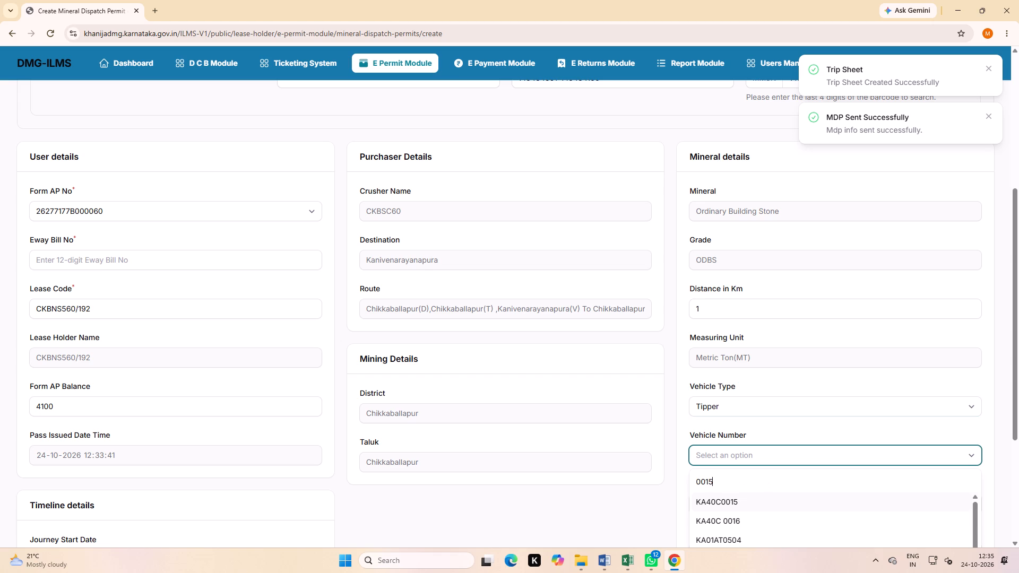
{"action": "left_click", "coordinate": [773, 513]}
{"action": "left_click", "coordinate": [759, 454]}
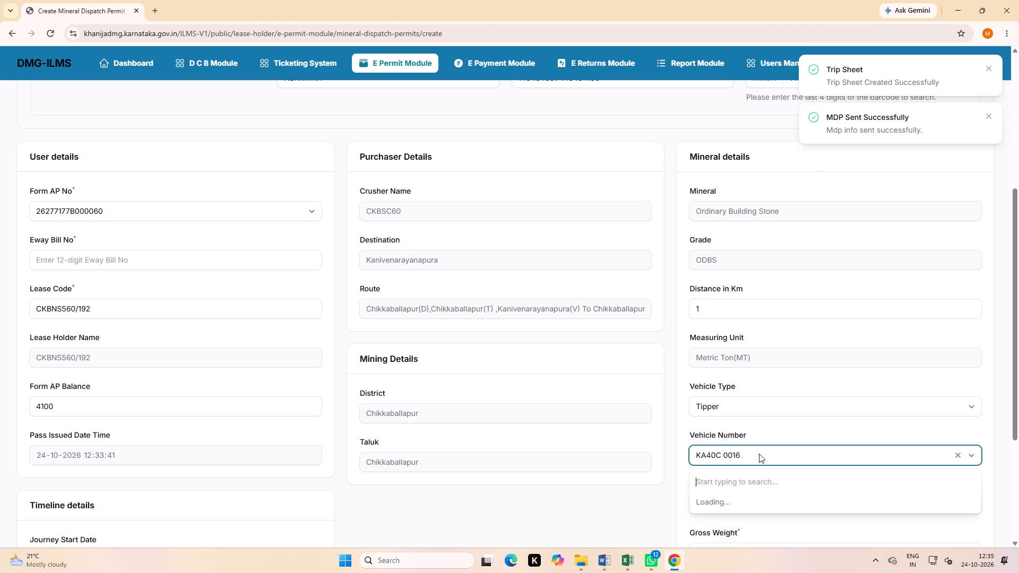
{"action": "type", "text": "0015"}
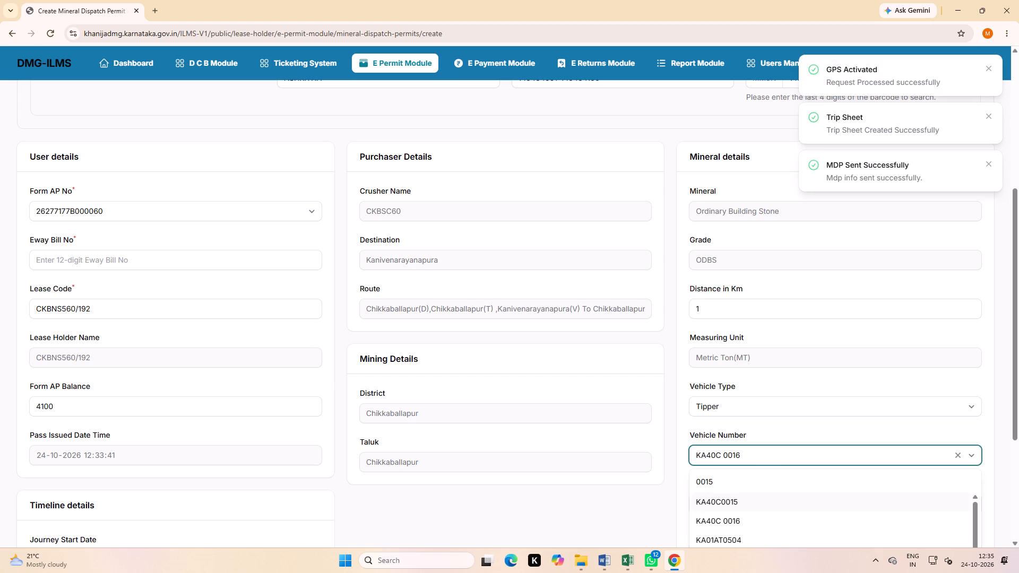
{"action": "left_click", "coordinate": [730, 500]}
Enter a gross weight of 110 for the tipper load.
{"action": "scroll", "coordinate": [718, 380], "scroll_direction": "down", "scroll_amount": 4}
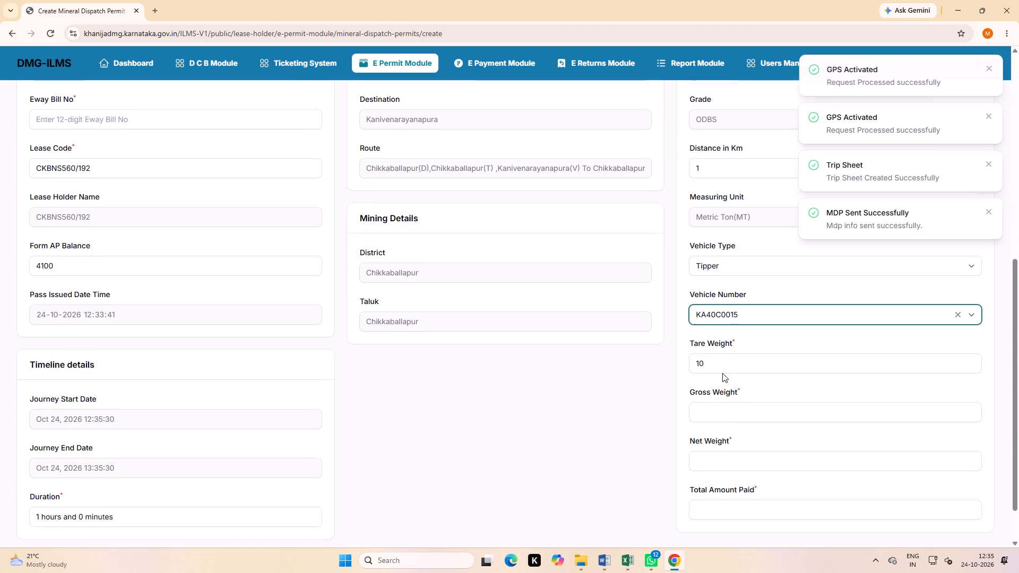
{"action": "left_click", "coordinate": [722, 363]}
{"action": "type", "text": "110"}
{"action": "left_click", "coordinate": [749, 386]}
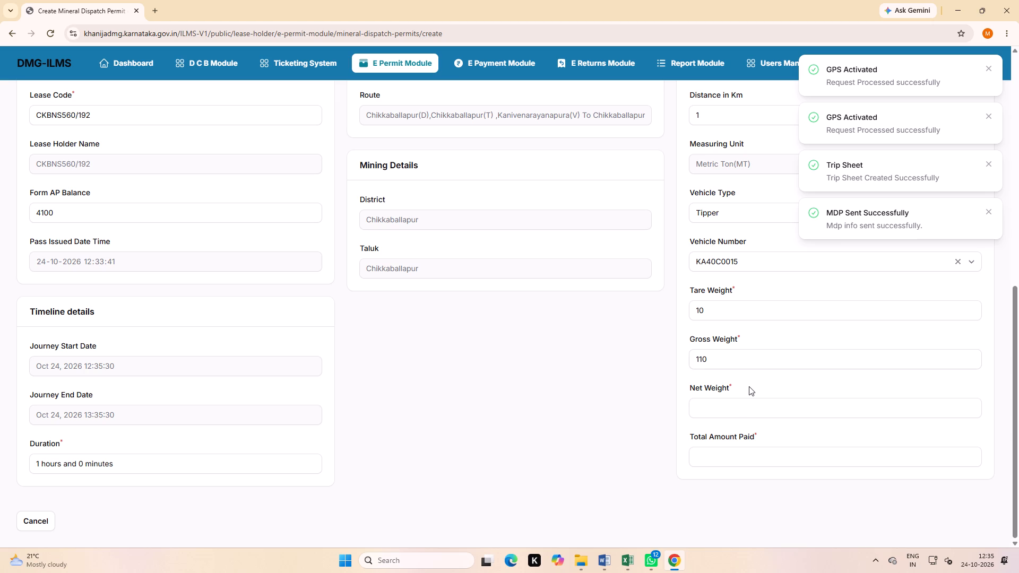
{"action": "scroll", "coordinate": [111, 427], "scroll_direction": "up", "scroll_amount": 3}
{"action": "left_click", "coordinate": [87, 231]}
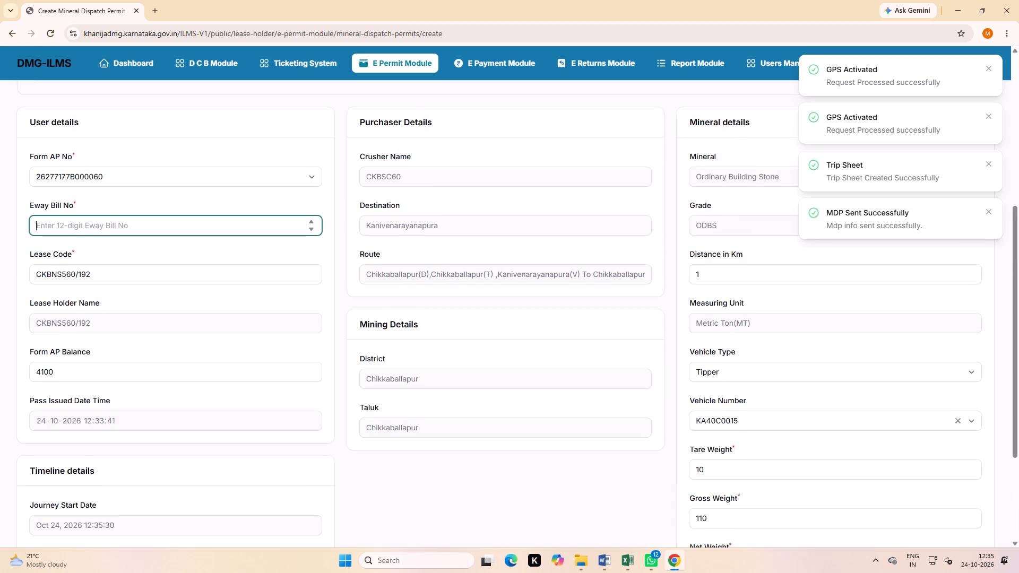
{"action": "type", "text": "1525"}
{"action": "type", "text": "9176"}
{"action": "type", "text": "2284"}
{"action": "left_click", "coordinate": [144, 250]}
Check the filled-in driver details and submit the mineral dispatch permit.
{"action": "scroll", "coordinate": [274, 352], "scroll_direction": "up", "scroll_amount": 5}
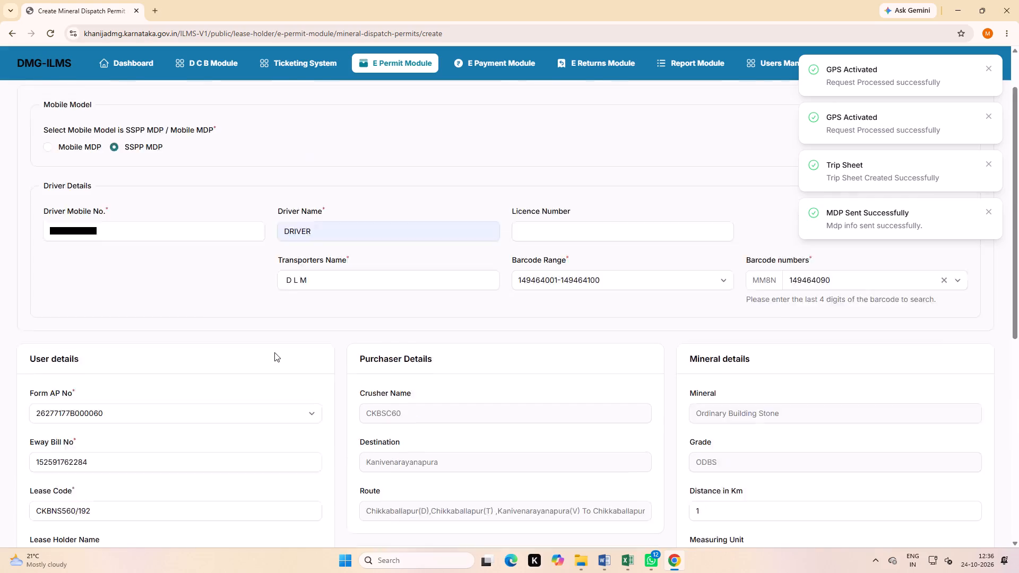
{"action": "scroll", "coordinate": [274, 352], "scroll_direction": "up", "scroll_amount": 6}
{"action": "scroll", "coordinate": [274, 353], "scroll_direction": "down", "scroll_amount": 16}
{"action": "left_click", "coordinate": [92, 520]}
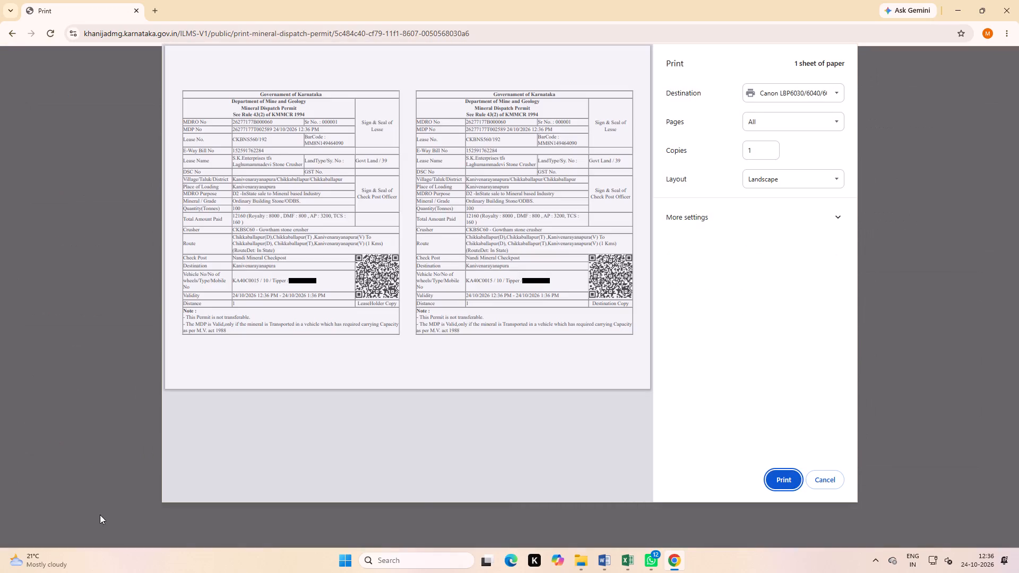
Print one landscape copy of the issued permit on the Canon LBP6030 printer.
{"action": "left_click", "coordinate": [785, 479]}
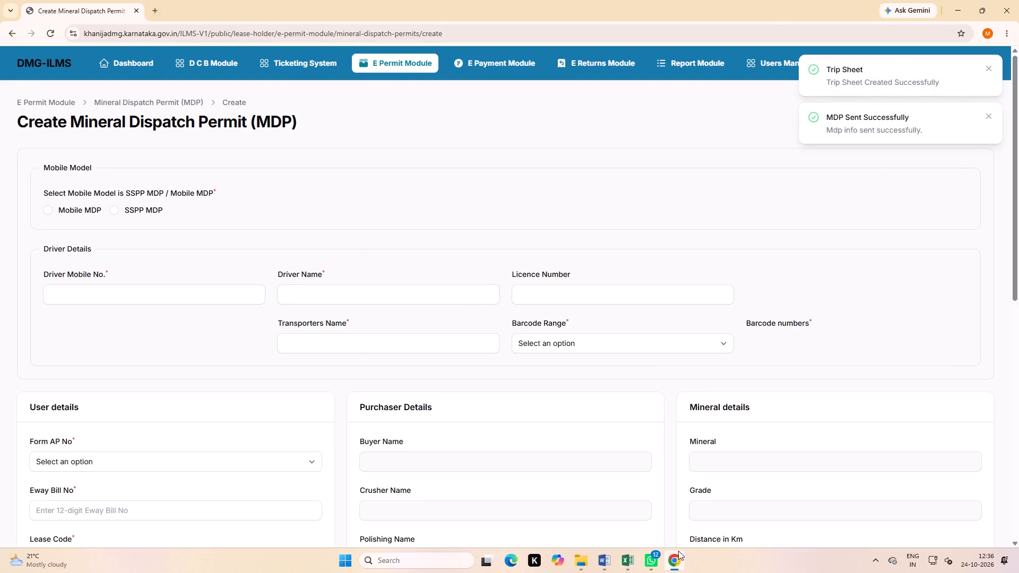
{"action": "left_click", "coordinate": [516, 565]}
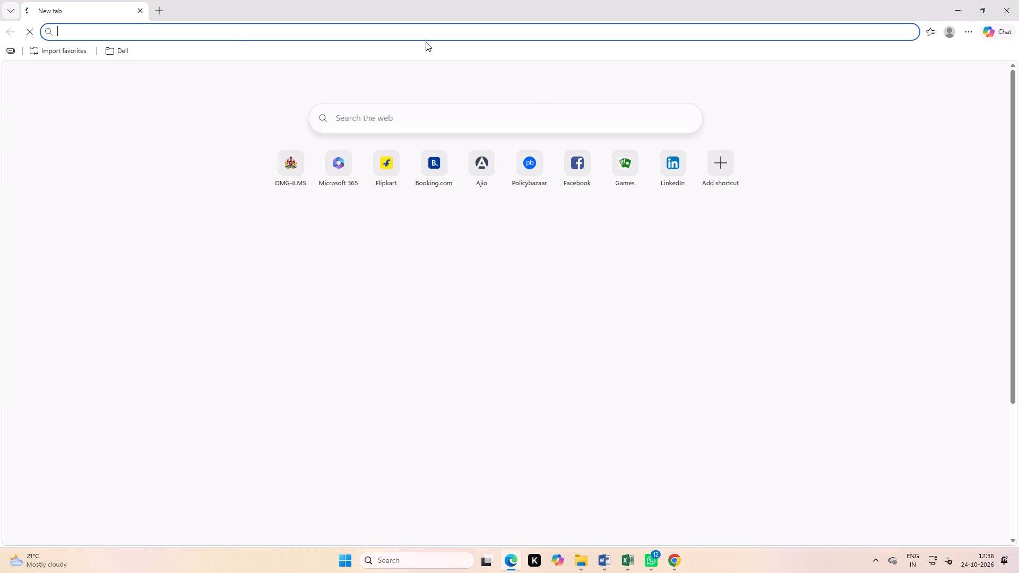
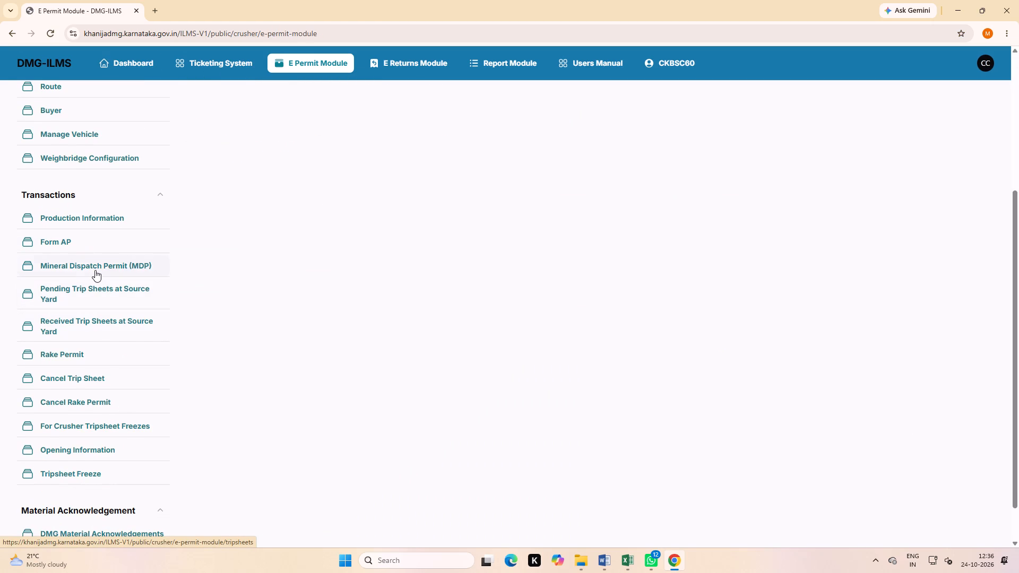
Open the DMG Material Acknowledgements list and choose 2026 - 2027 as the financial year filter.
{"action": "left_click", "coordinate": [95, 268]}
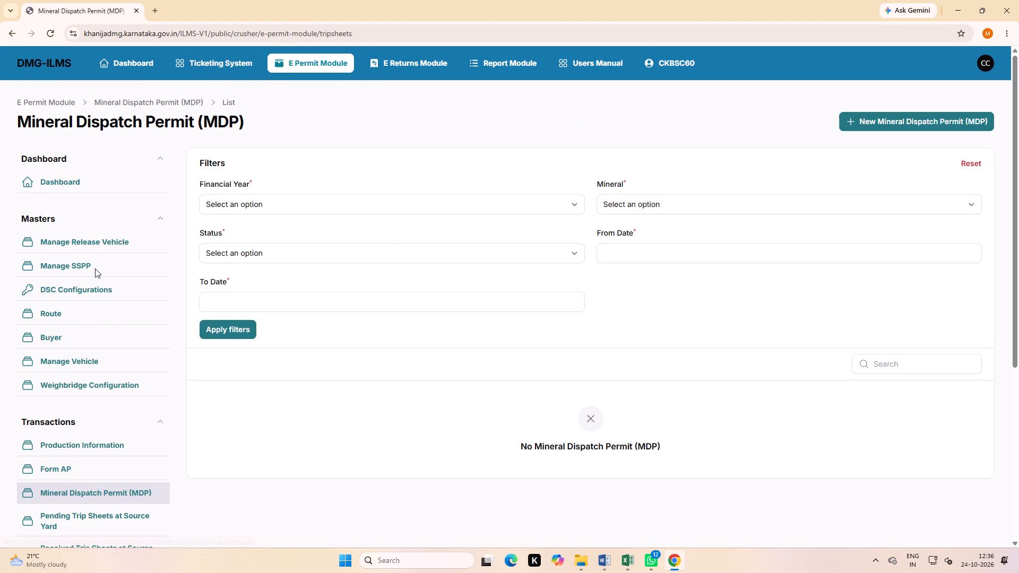
{"action": "scroll", "coordinate": [92, 472], "scroll_direction": "down", "scroll_amount": 7}
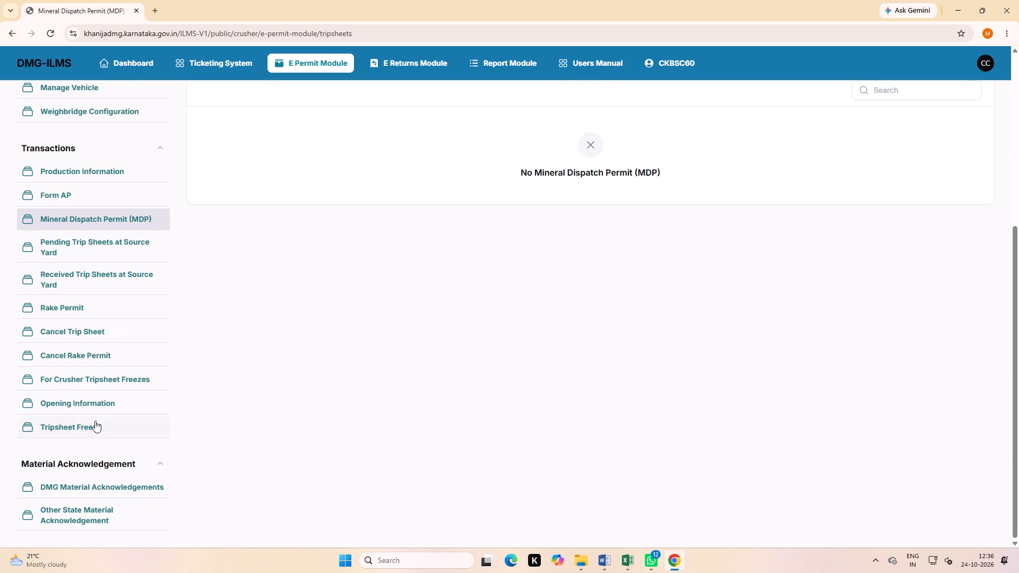
{"action": "left_click", "coordinate": [96, 483]}
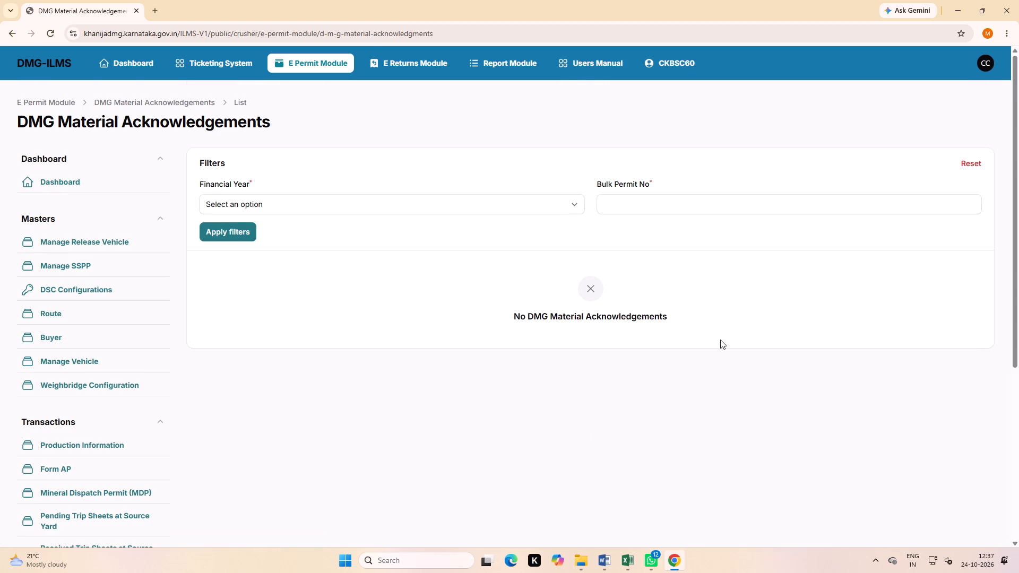
{"action": "left_click", "coordinate": [413, 204]}
{"action": "left_click", "coordinate": [295, 240]}
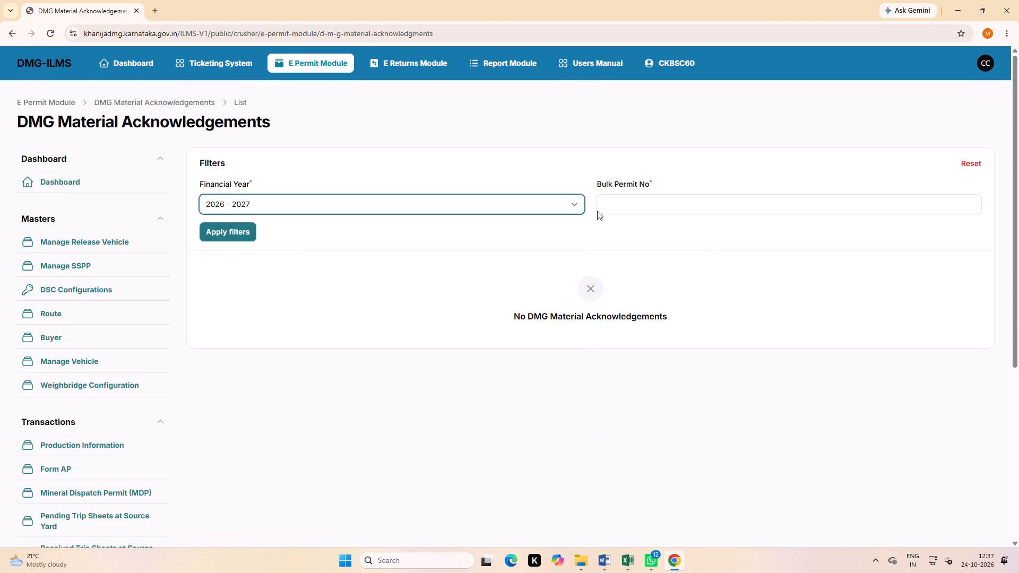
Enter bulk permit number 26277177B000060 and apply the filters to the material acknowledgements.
{"action": "left_click", "coordinate": [694, 204]}
{"action": "left_click", "coordinate": [692, 232]}
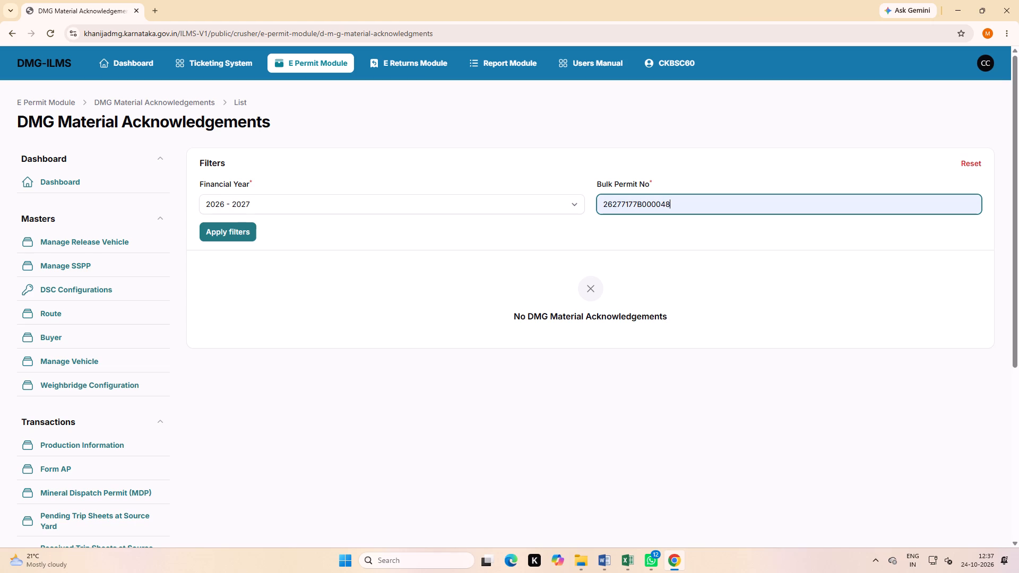
{"action": "left_click", "coordinate": [690, 210]}
{"action": "double_click", "coordinate": [690, 210]}
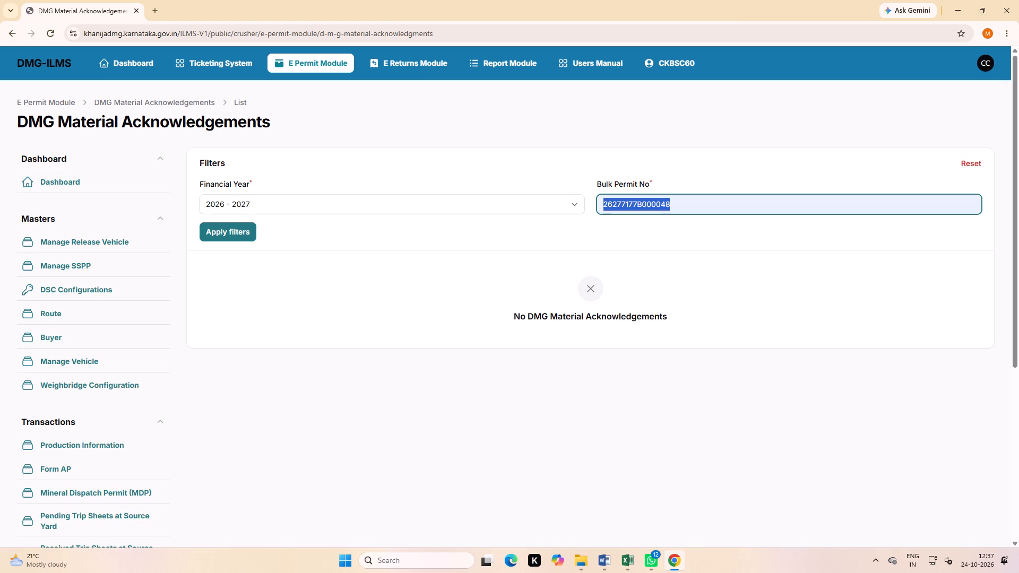
{"action": "key", "text": "BackSpace"}
{"action": "left_click", "coordinate": [690, 210]}
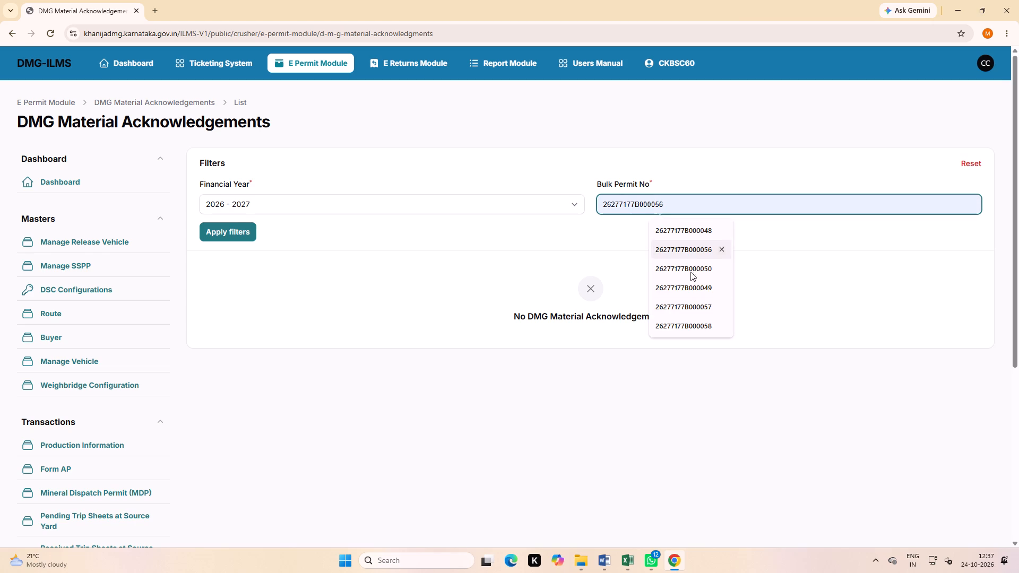
{"action": "scroll", "coordinate": [693, 315], "scroll_direction": "down", "scroll_amount": 3}
{"action": "left_click", "coordinate": [695, 247]}
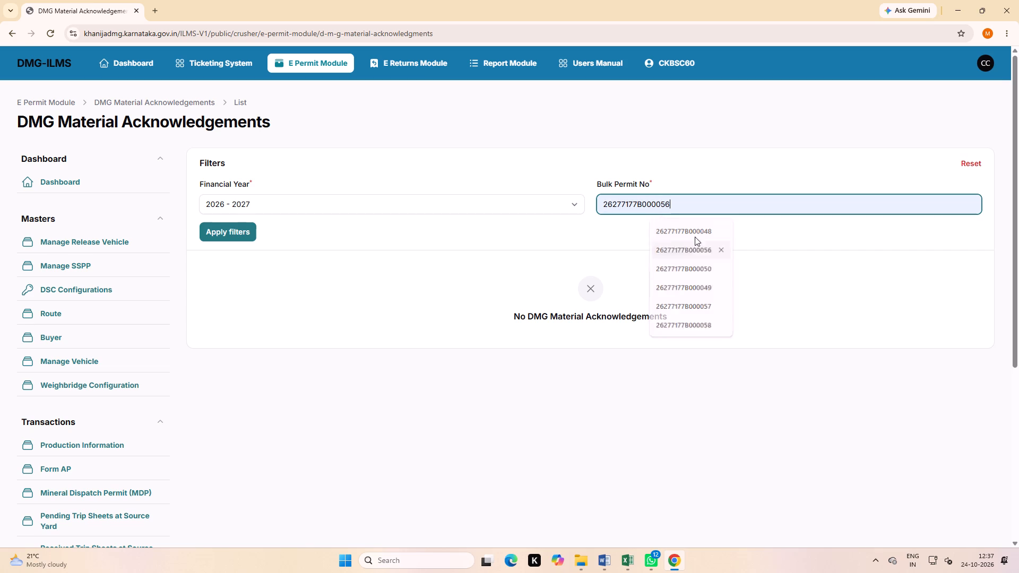
{"action": "key", "text": "BackSpace"}
{"action": "key", "text": "BackSpace"}
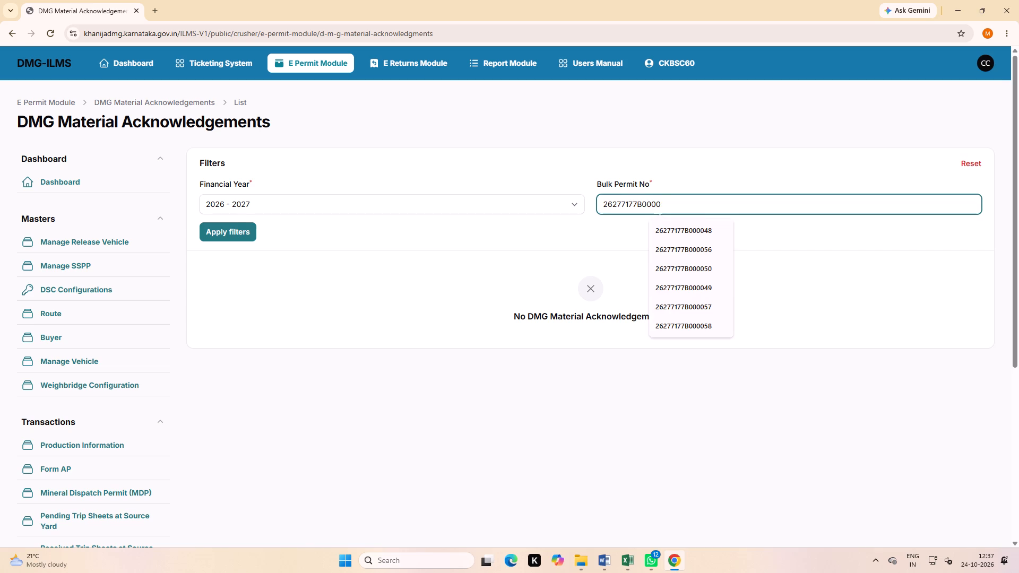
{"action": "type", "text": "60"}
{"action": "left_click", "coordinate": [745, 302]}
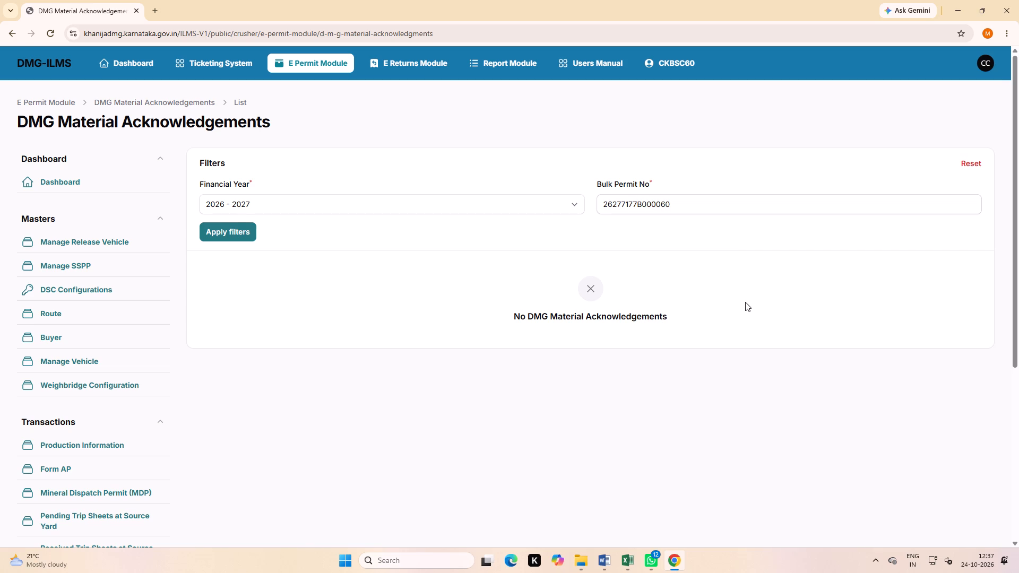
{"action": "left_click", "coordinate": [229, 230]}
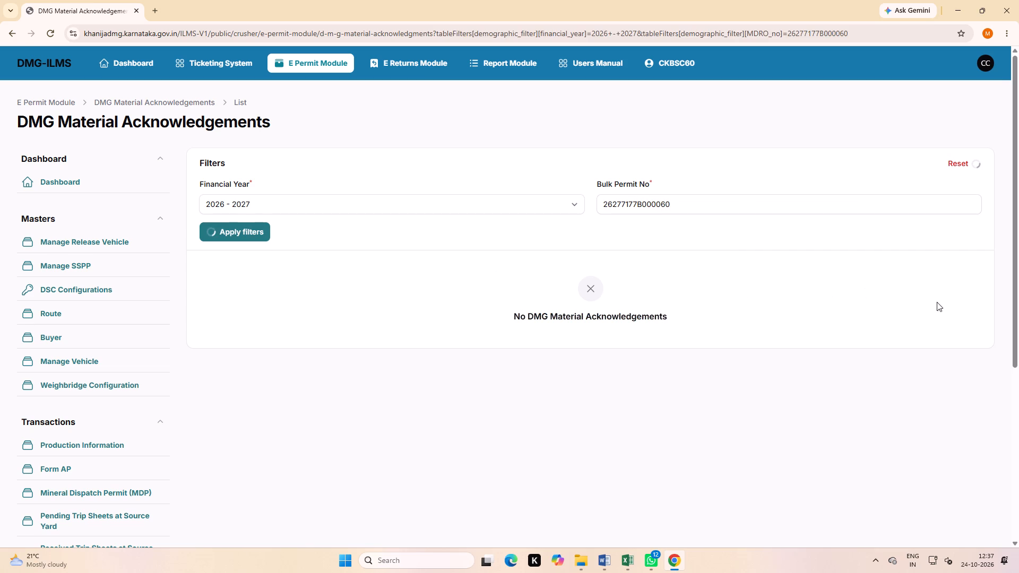
Open the filtered permit's acknowledgement record, select all its trip sheets and bulk acknowledge them.
{"action": "left_click", "coordinate": [977, 290]}
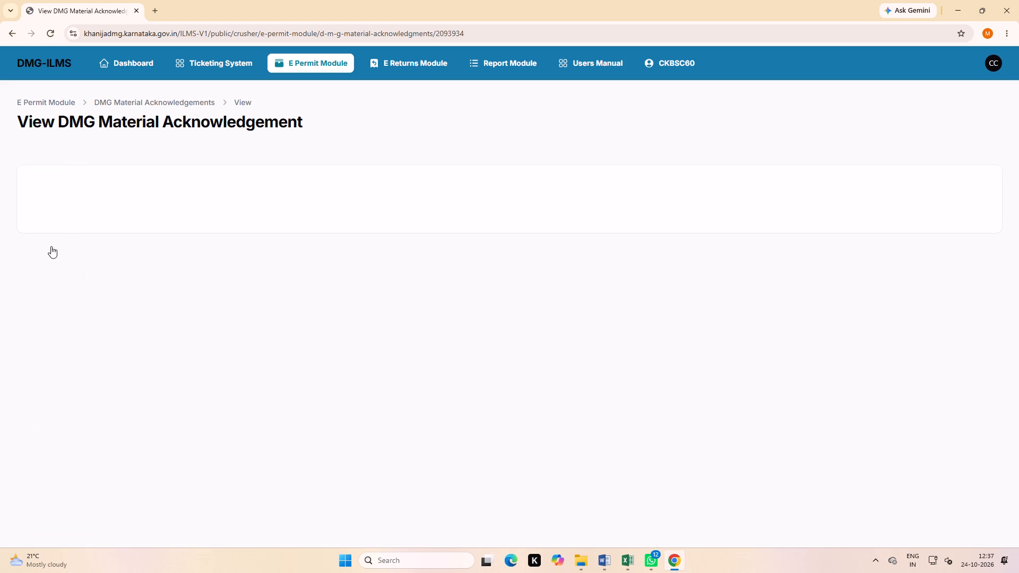
{"action": "left_click", "coordinate": [29, 211]}
{"action": "left_click", "coordinate": [31, 207]}
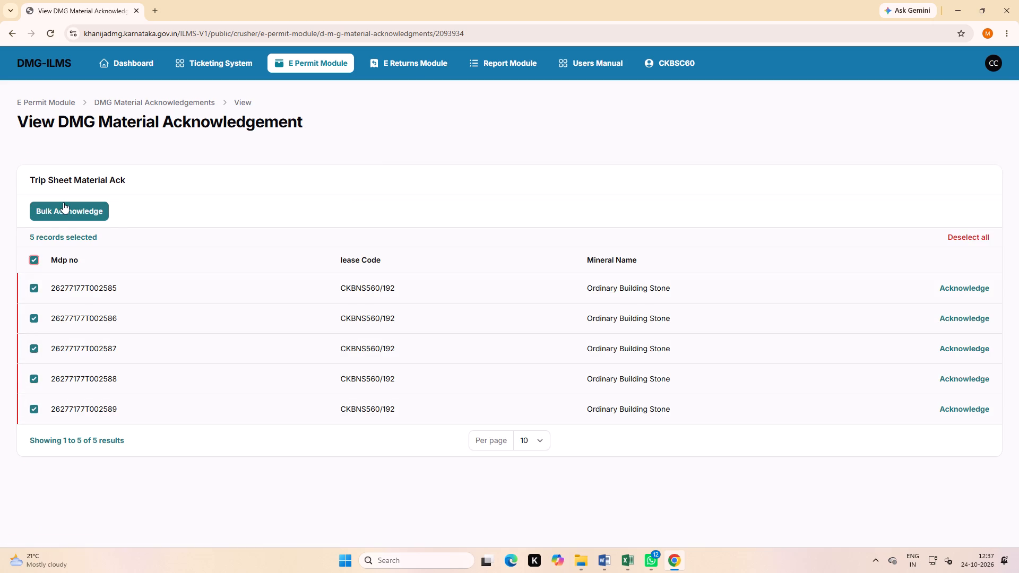
{"action": "left_click", "coordinate": [63, 202]}
{"action": "left_click", "coordinate": [559, 246]}
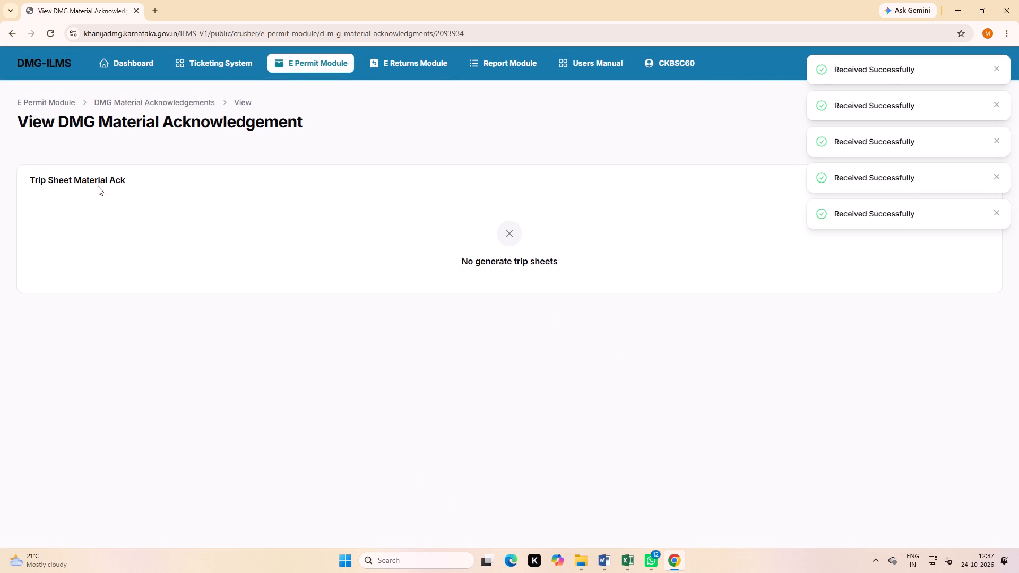
Start a new production information entry for Ordinary Building Stone with grade M-sand.
{"action": "left_click", "coordinate": [291, 66]}
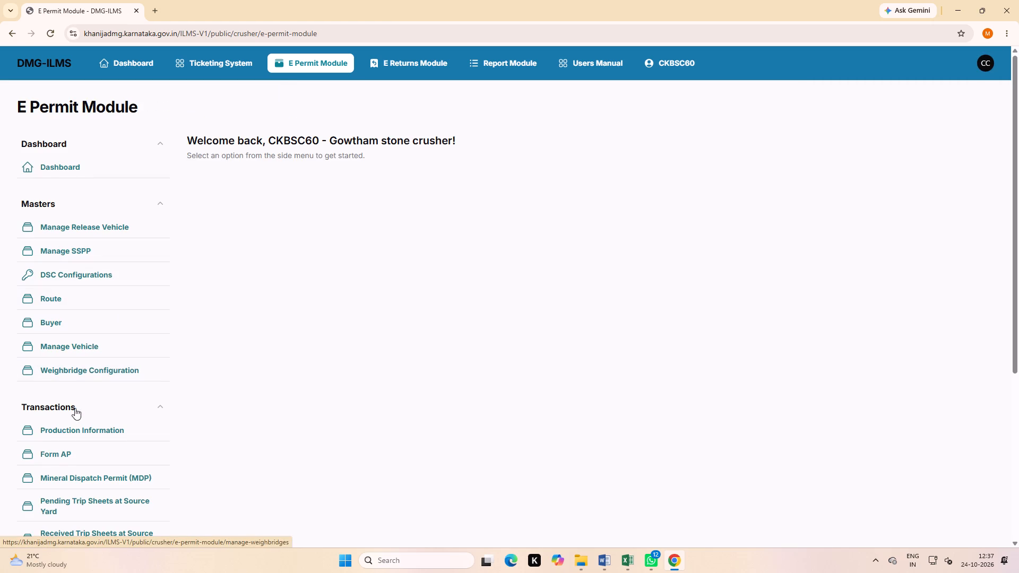
{"action": "scroll", "coordinate": [94, 442], "scroll_direction": "down", "scroll_amount": 2}
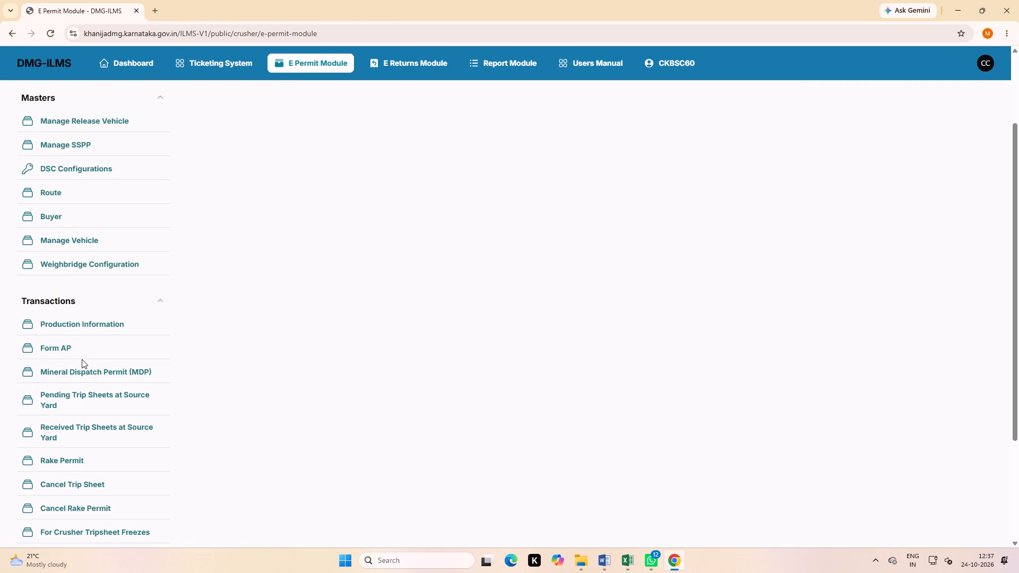
{"action": "left_click", "coordinate": [82, 323]}
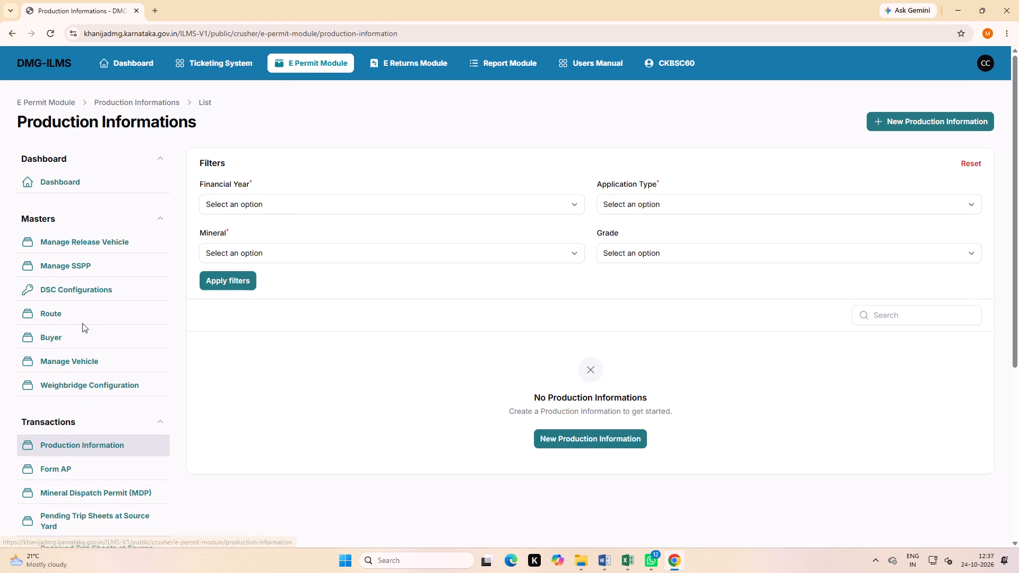
{"action": "left_click", "coordinate": [898, 124]}
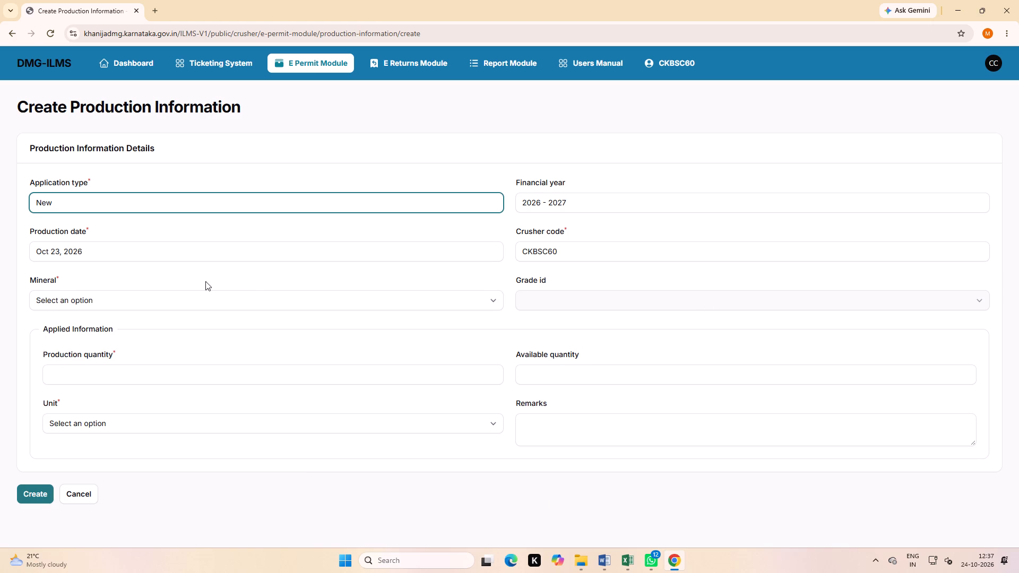
{"action": "left_click", "coordinate": [134, 307]}
{"action": "left_click", "coordinate": [105, 329]}
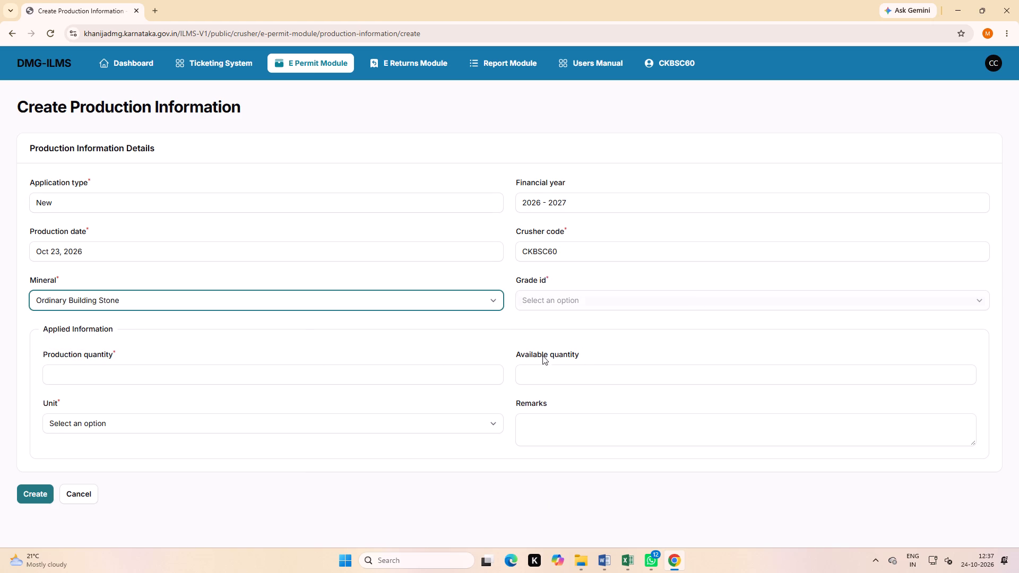
{"action": "left_click", "coordinate": [559, 304]}
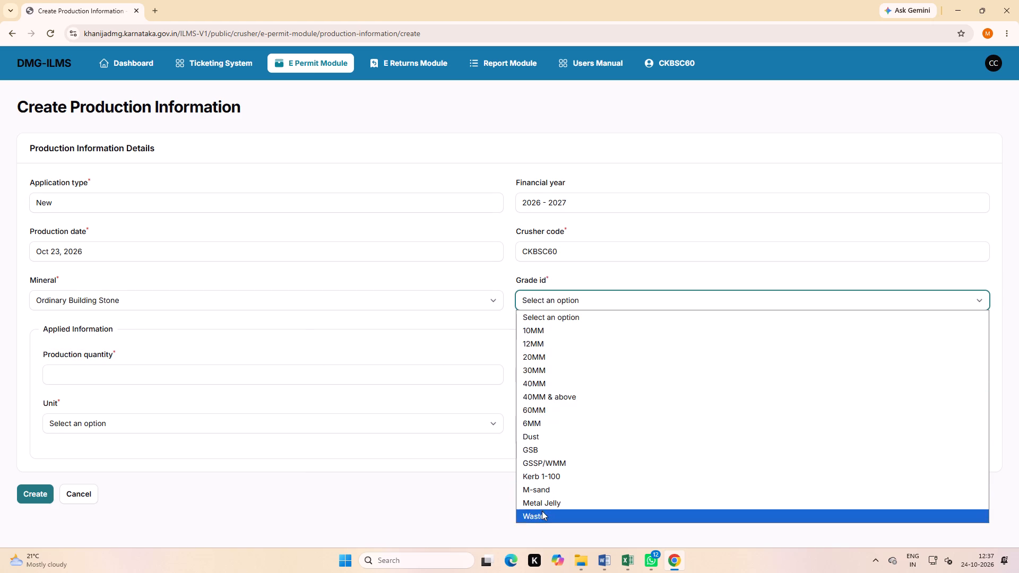
{"action": "left_click", "coordinate": [546, 492]}
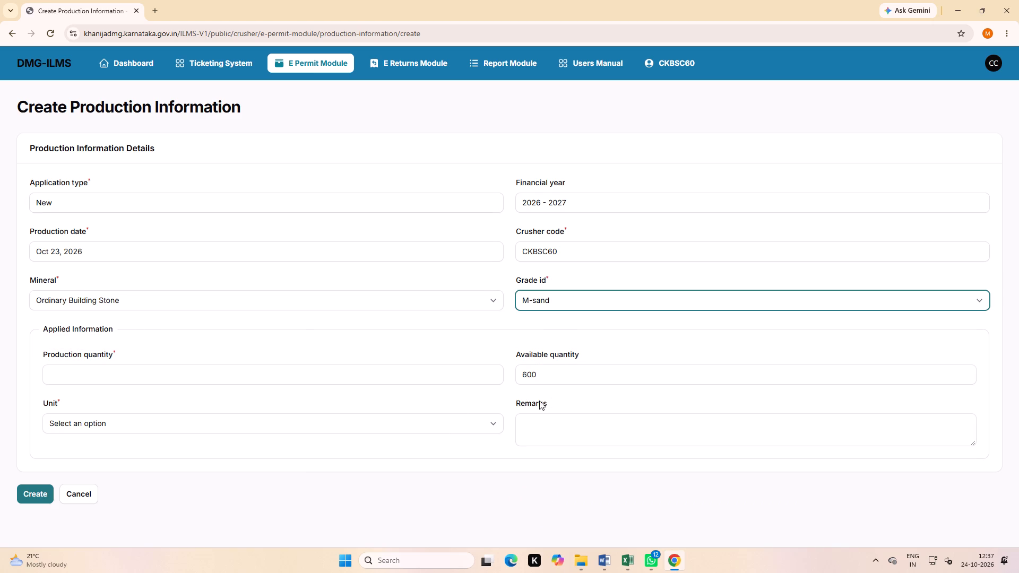
Enter a production quantity of 400 in Metric Ton(MT) and create the production information entry.
{"action": "left_click", "coordinate": [140, 371]}
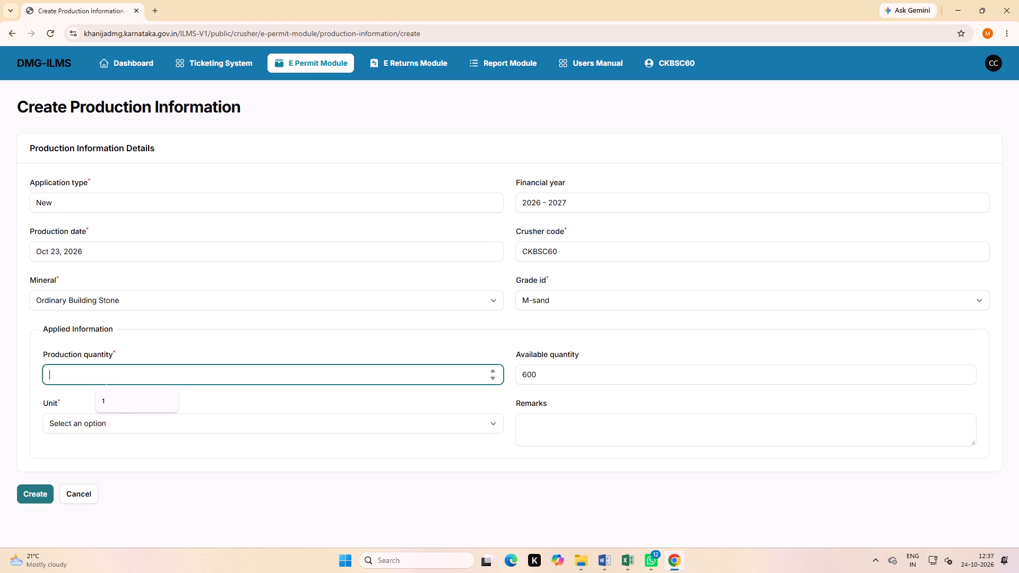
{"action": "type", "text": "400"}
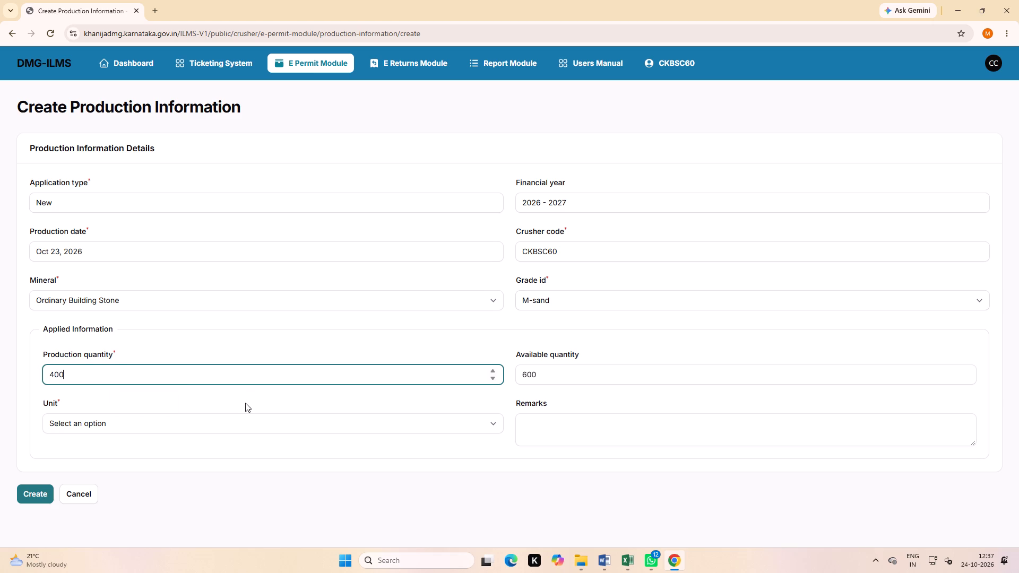
{"action": "left_click", "coordinate": [245, 403]}
{"action": "left_click", "coordinate": [135, 421]}
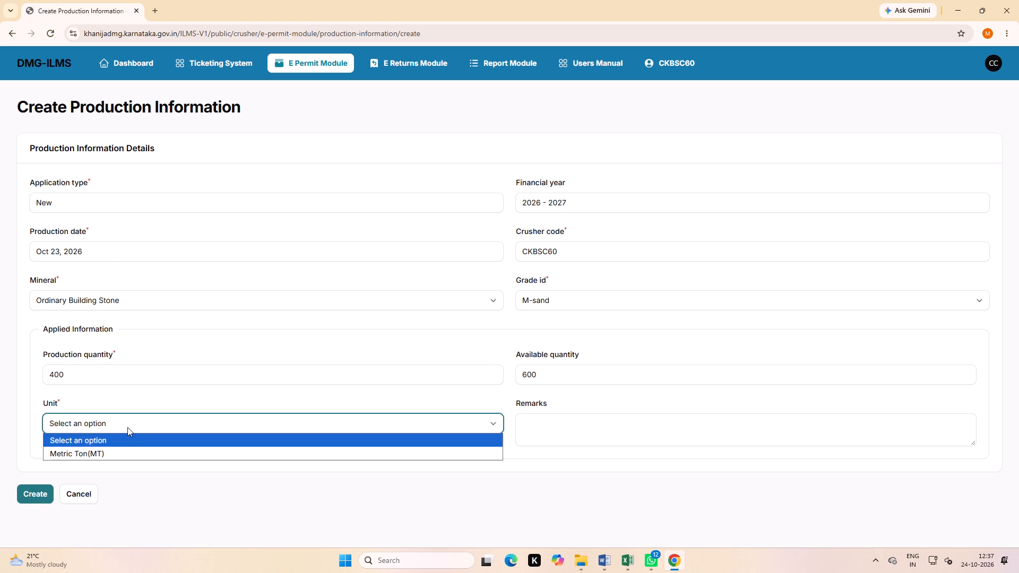
{"action": "left_click", "coordinate": [103, 450]}
{"action": "left_click", "coordinate": [439, 460]}
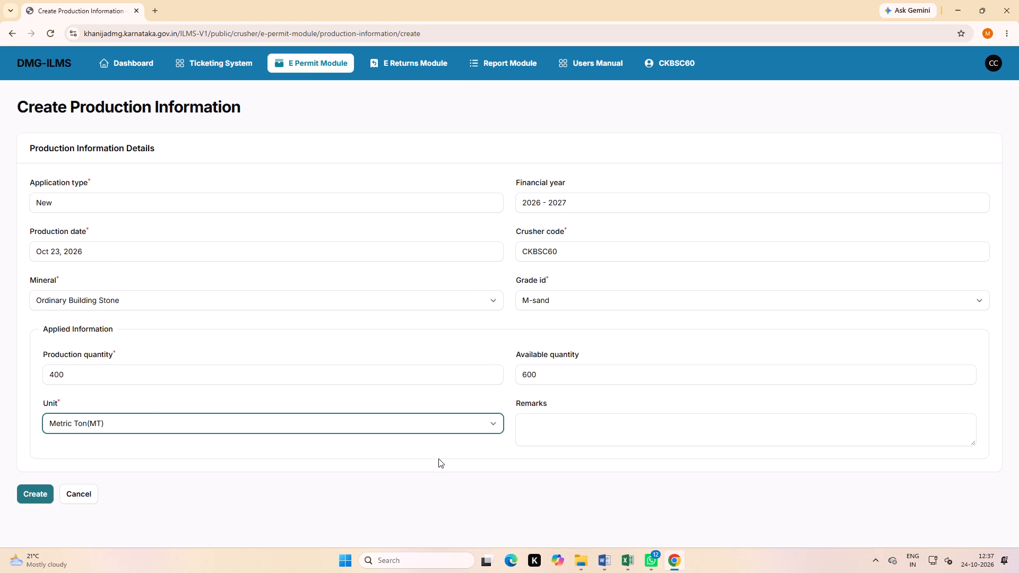
{"action": "scroll", "coordinate": [93, 292], "scroll_direction": "up", "scroll_amount": 6}
{"action": "scroll", "coordinate": [91, 288], "scroll_direction": "down", "scroll_amount": 7}
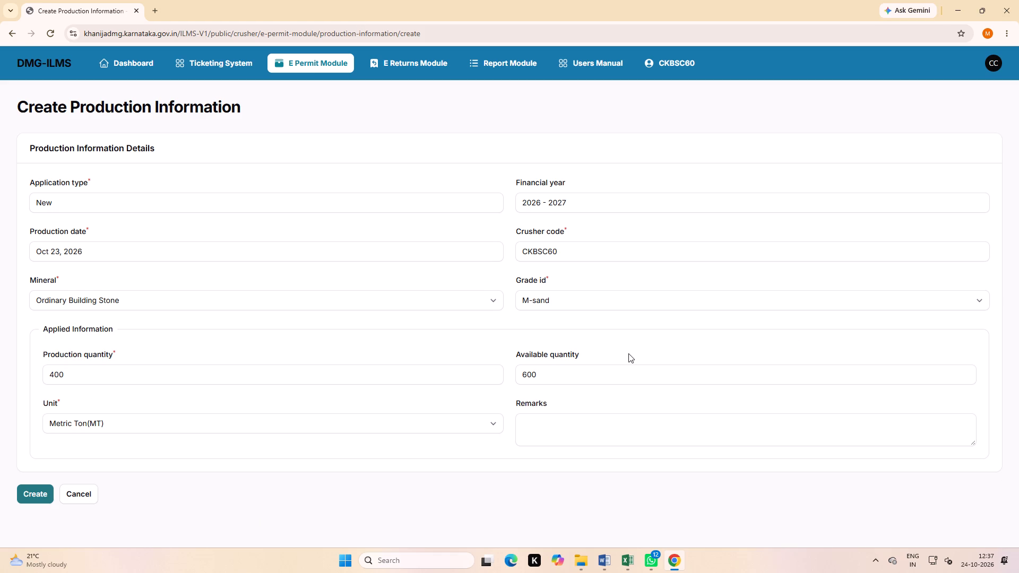
{"action": "left_click", "coordinate": [36, 497]}
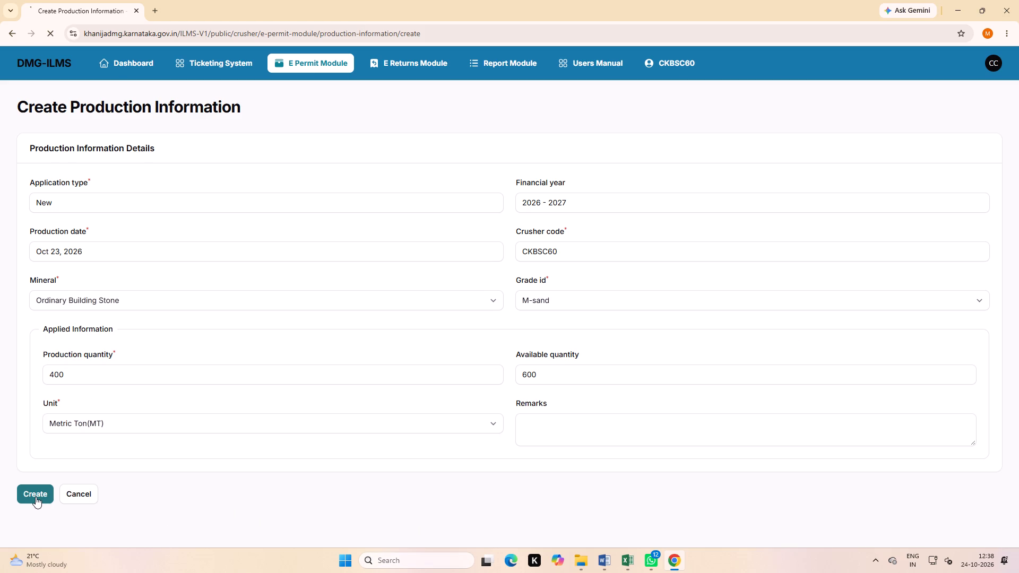
Start a new Form AP Crusher application and set its application type to New.
{"action": "scroll", "coordinate": [23, 488], "scroll_direction": "down", "scroll_amount": 1}
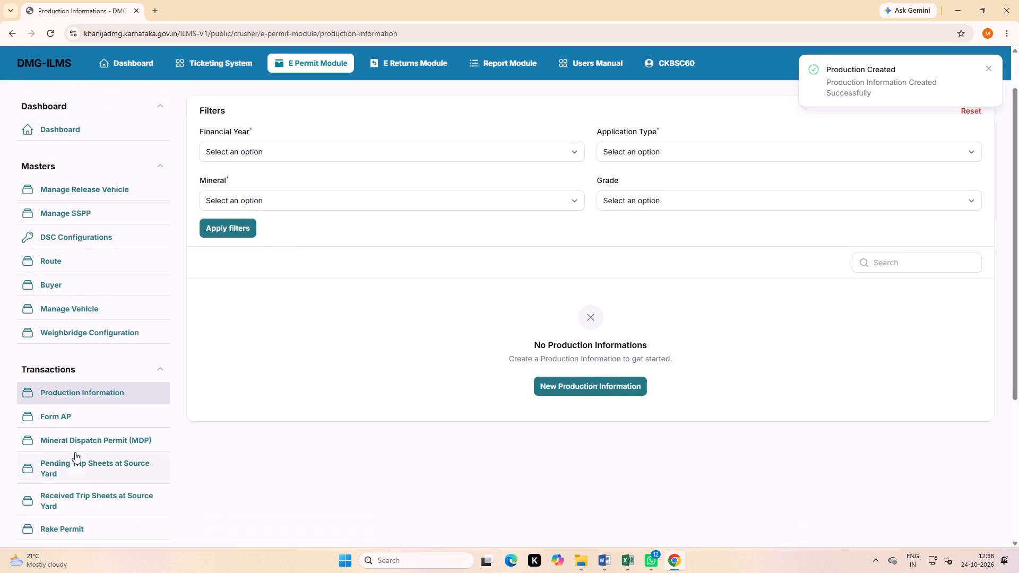
{"action": "left_click", "coordinate": [79, 415]}
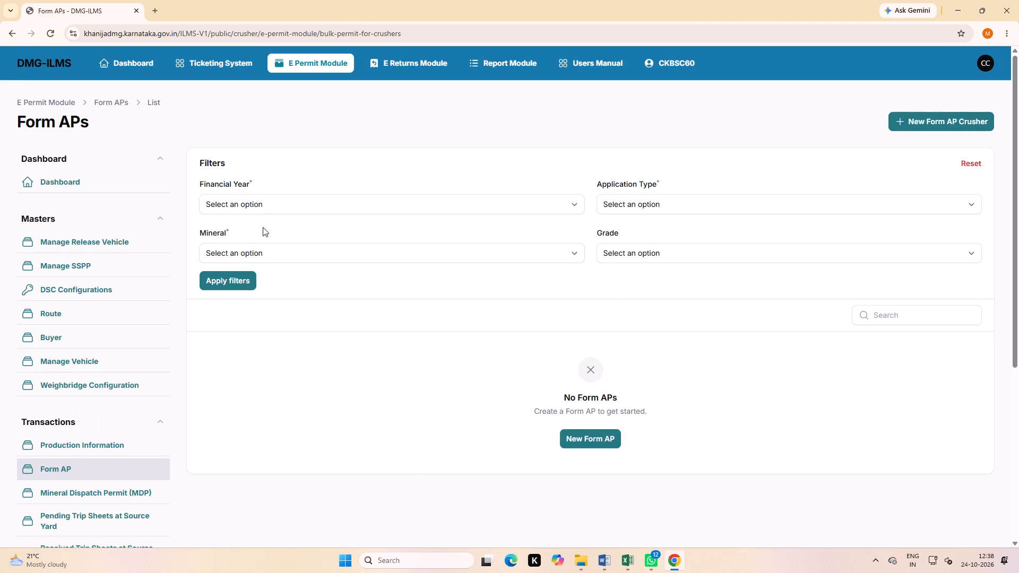
{"action": "left_click", "coordinate": [254, 205]}
{"action": "left_click", "coordinate": [900, 124]}
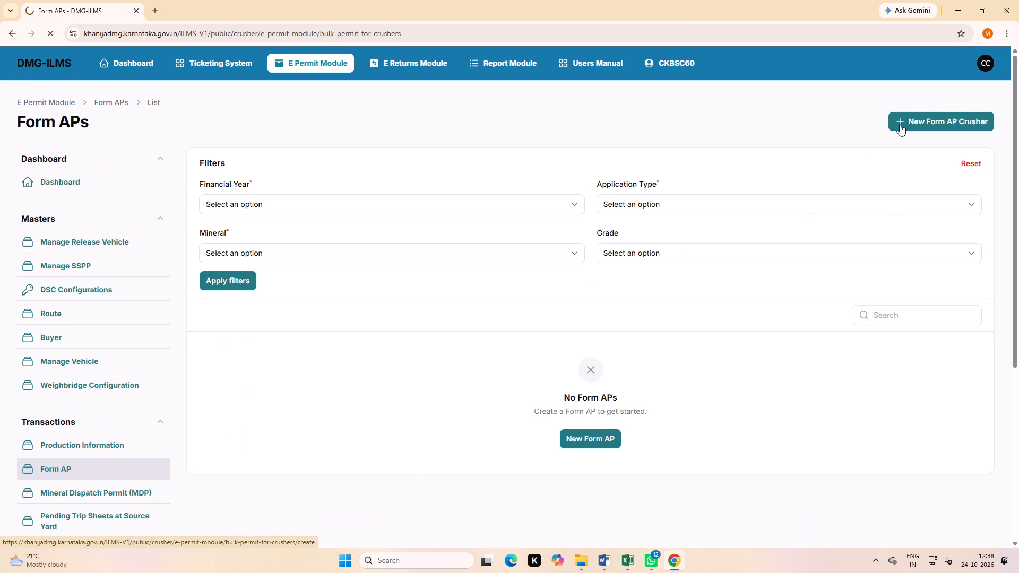
{"action": "left_click", "coordinate": [109, 218]}
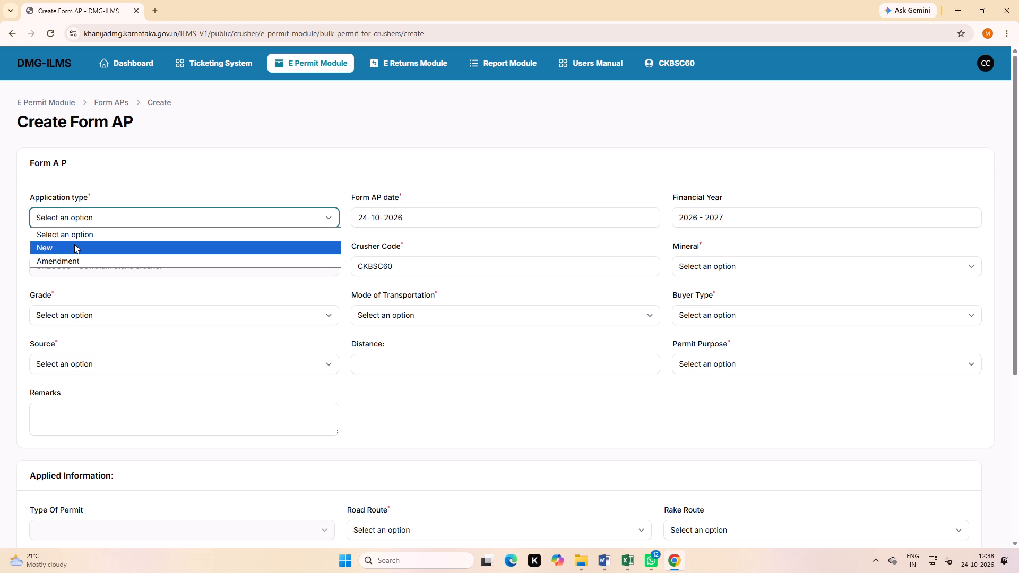
{"action": "left_click", "coordinate": [88, 251]}
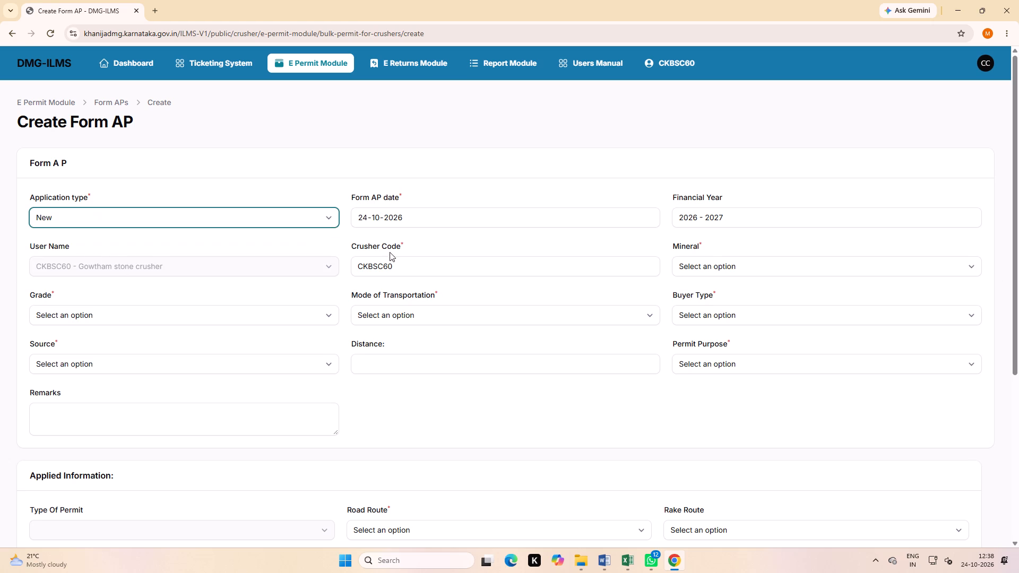
Set the Form AP's mineral to Ordinary Building Stone, mode of transportation to By Road and grade to M-sand.
{"action": "left_click", "coordinate": [715, 267]}
{"action": "left_click", "coordinate": [707, 301]}
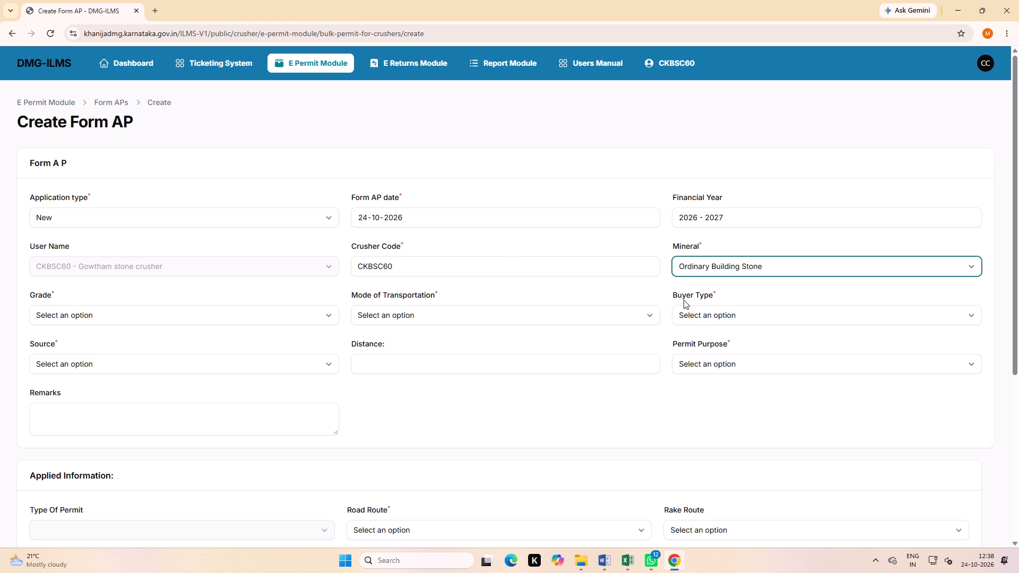
{"action": "left_click", "coordinate": [390, 306]}
{"action": "left_click", "coordinate": [388, 355]}
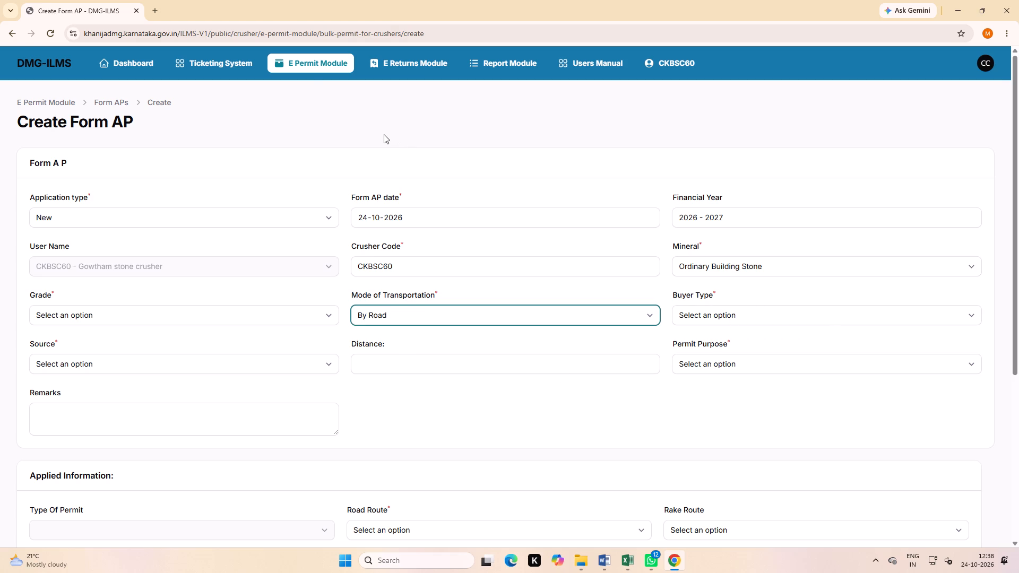
{"action": "left_click", "coordinate": [117, 315]}
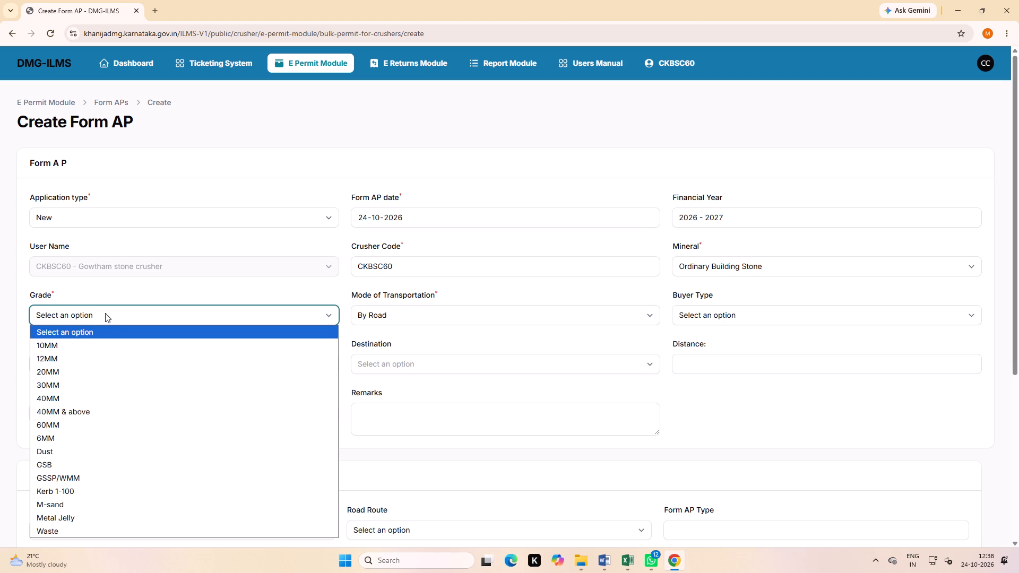
{"action": "left_click", "coordinate": [63, 505]}
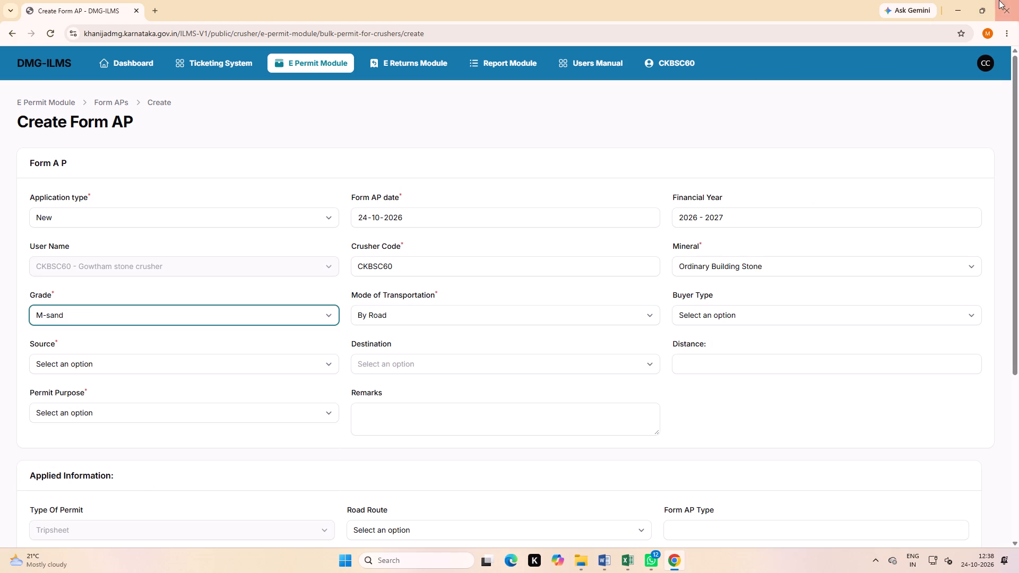
Set the source to Kanivenarayanapura and the permit purpose to D2 -InState sale to Mineral based Industry.
{"action": "left_click", "coordinate": [161, 364]}
{"action": "triple_click", "coordinate": [128, 367]}
{"action": "triple_click", "coordinate": [128, 367]}
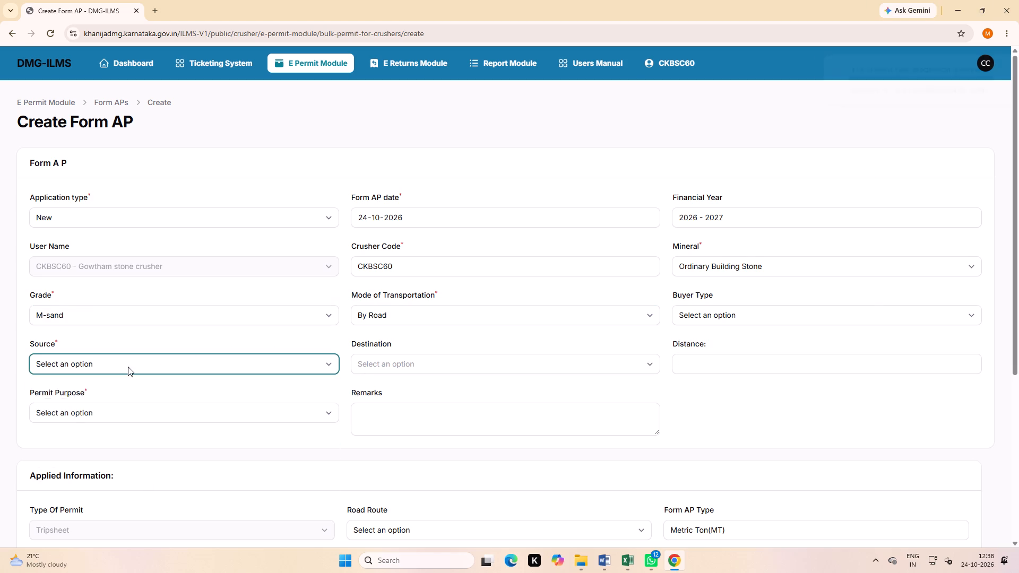
{"action": "left_click", "coordinate": [126, 387]}
{"action": "left_click", "coordinate": [128, 371]}
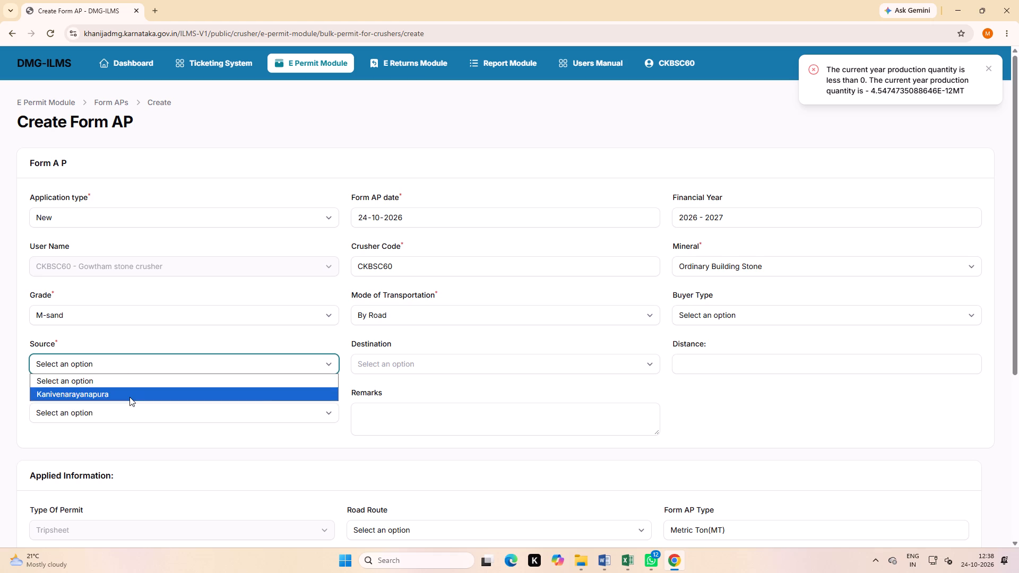
{"action": "left_click", "coordinate": [129, 397]}
{"action": "scroll", "coordinate": [437, 348], "scroll_direction": "down", "scroll_amount": 3}
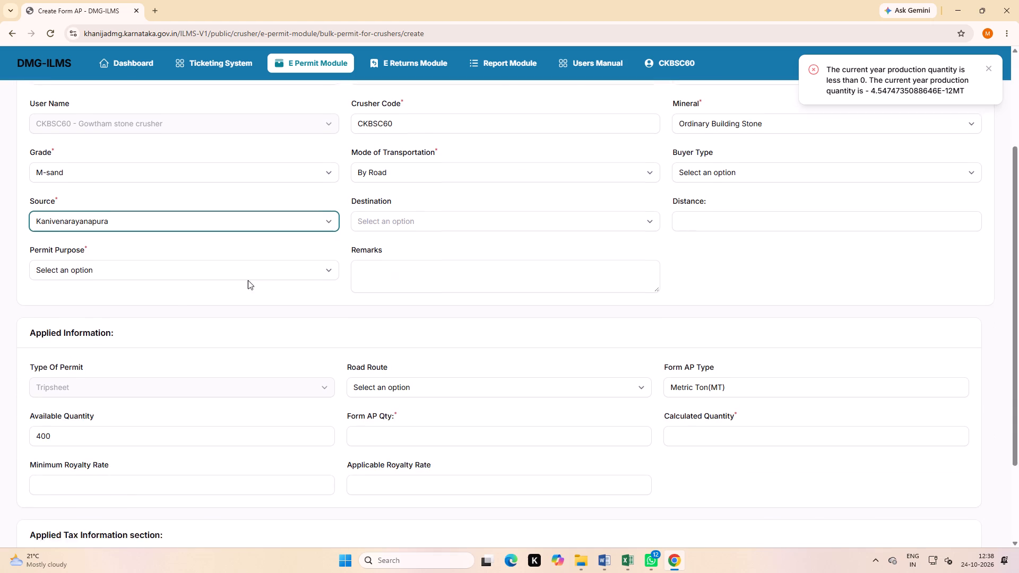
{"action": "left_click", "coordinate": [123, 253]}
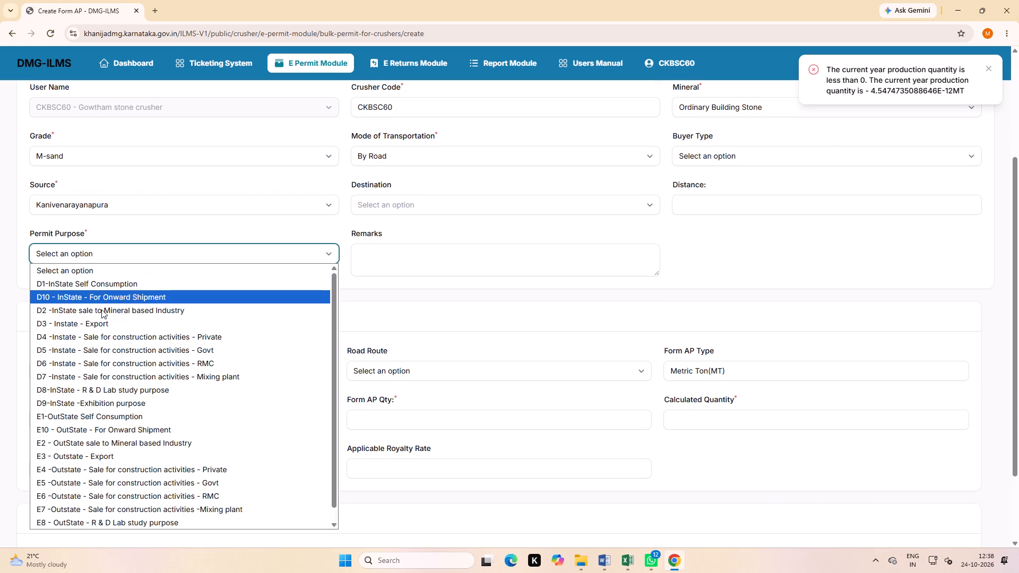
{"action": "left_click", "coordinate": [101, 309]}
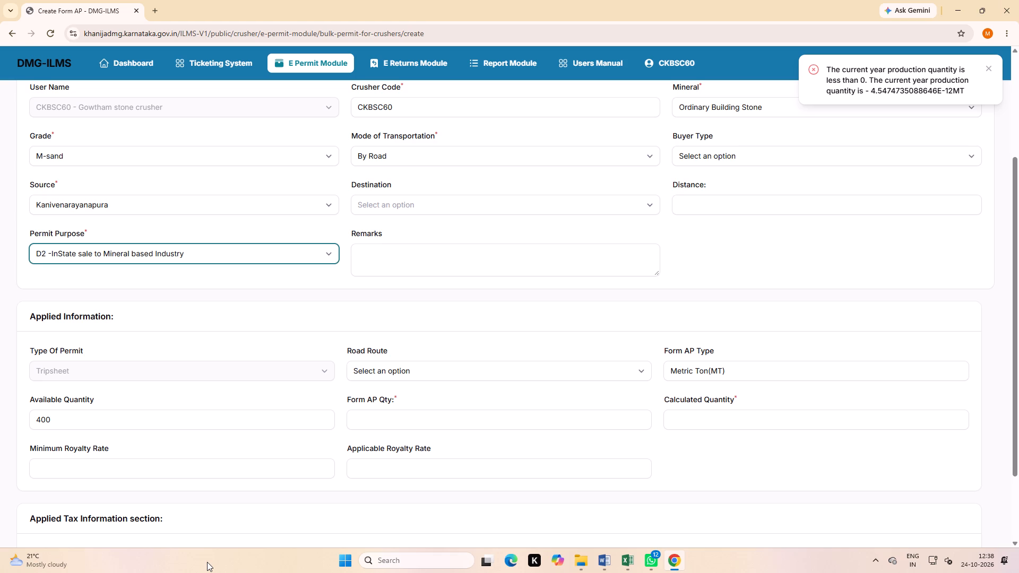
{"action": "left_click", "coordinate": [200, 277]}
Enter a Form AP quantity of 400, check the completed form and create the Form AP.
{"action": "scroll", "coordinate": [541, 318], "scroll_direction": "up", "scroll_amount": 4}
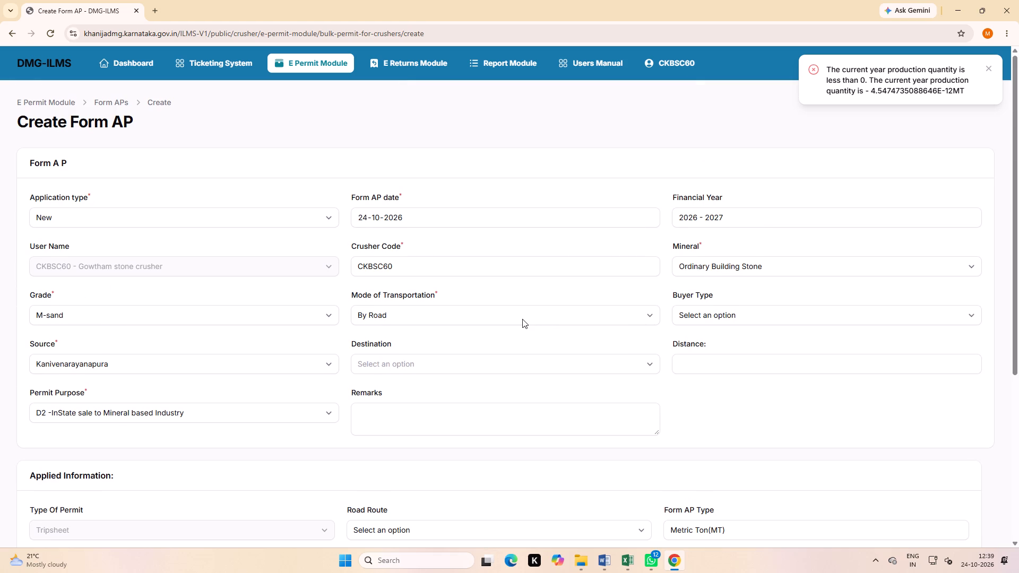
{"action": "scroll", "coordinate": [343, 367], "scroll_direction": "down", "scroll_amount": 4}
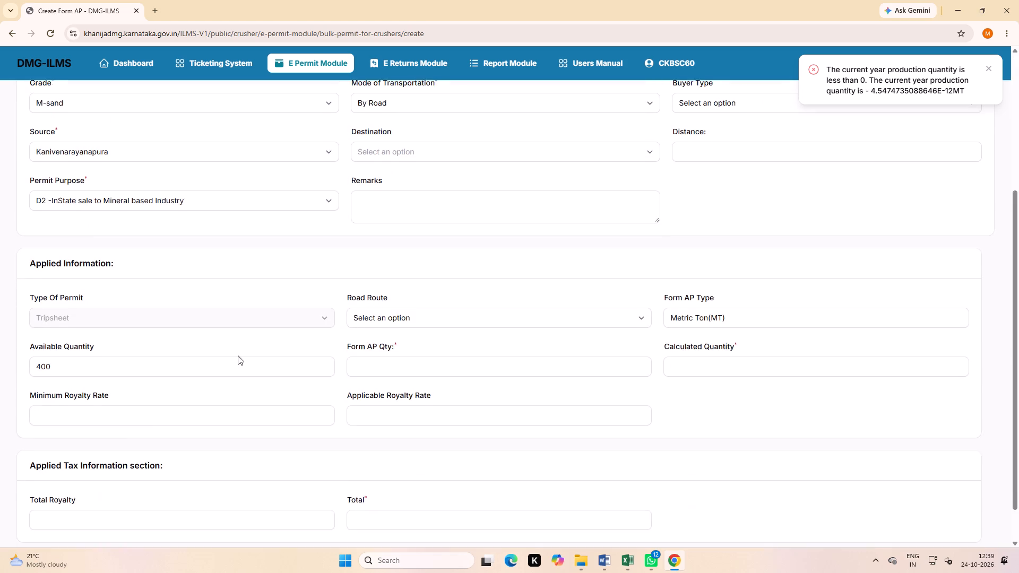
{"action": "scroll", "coordinate": [192, 349], "scroll_direction": "down", "scroll_amount": 1}
{"action": "left_click", "coordinate": [383, 322]}
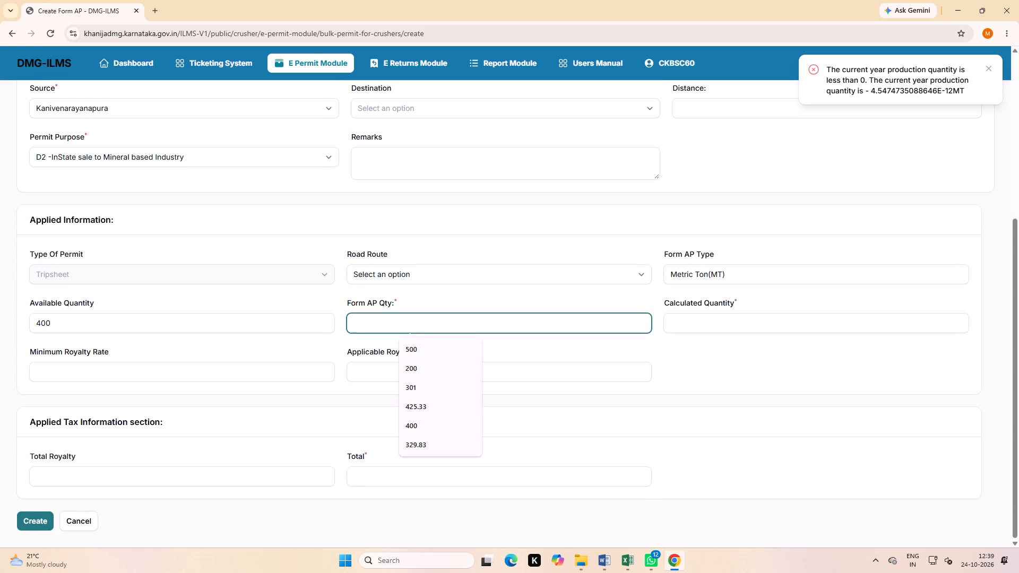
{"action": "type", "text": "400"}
{"action": "left_click", "coordinate": [507, 342]}
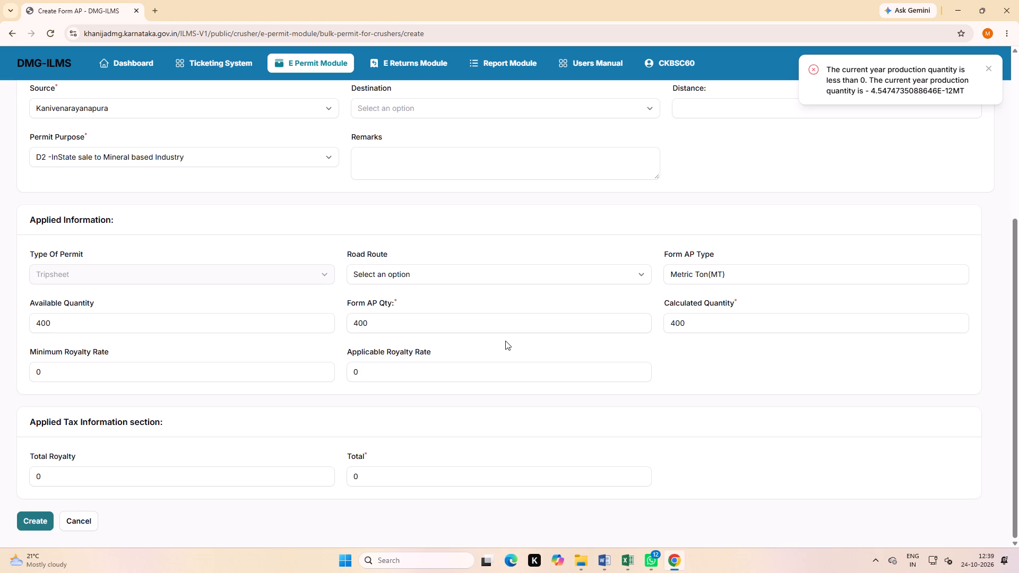
{"action": "scroll", "coordinate": [193, 400], "scroll_direction": "up", "scroll_amount": 5}
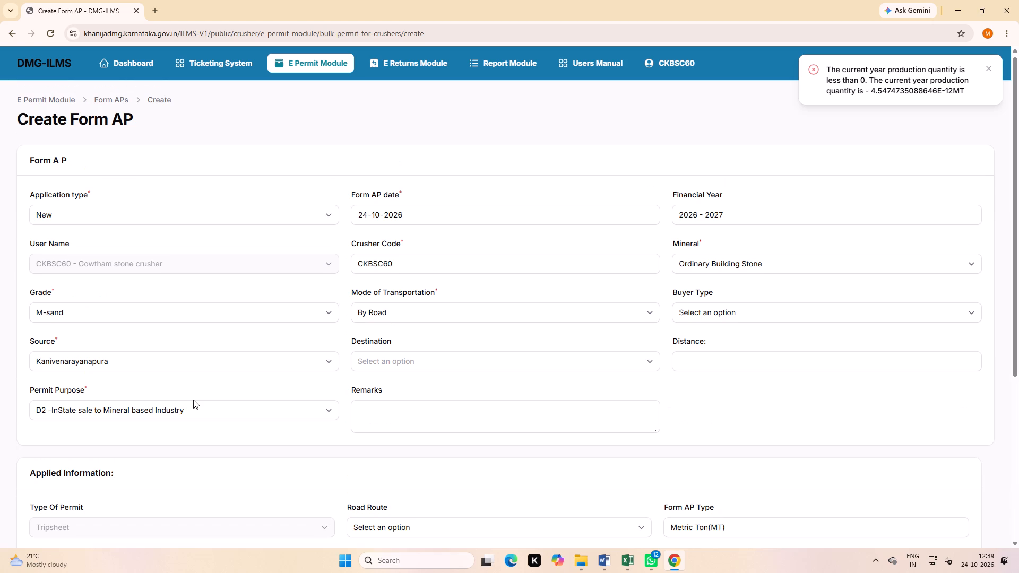
{"action": "scroll", "coordinate": [193, 400], "scroll_direction": "down", "scroll_amount": 4}
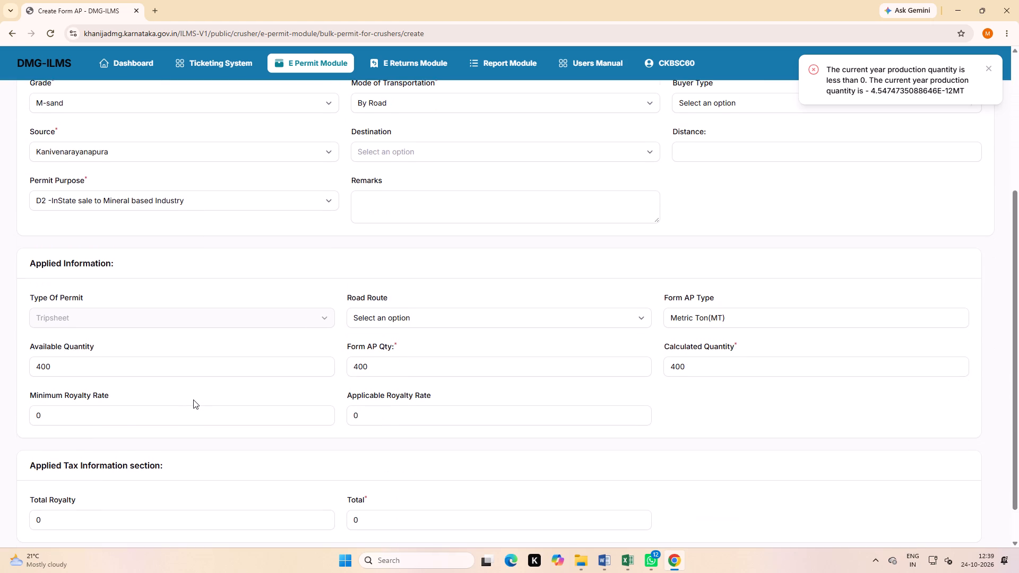
{"action": "scroll", "coordinate": [193, 400], "scroll_direction": "up", "scroll_amount": 2}
{"action": "scroll", "coordinate": [193, 400], "scroll_direction": "down", "scroll_amount": 10}
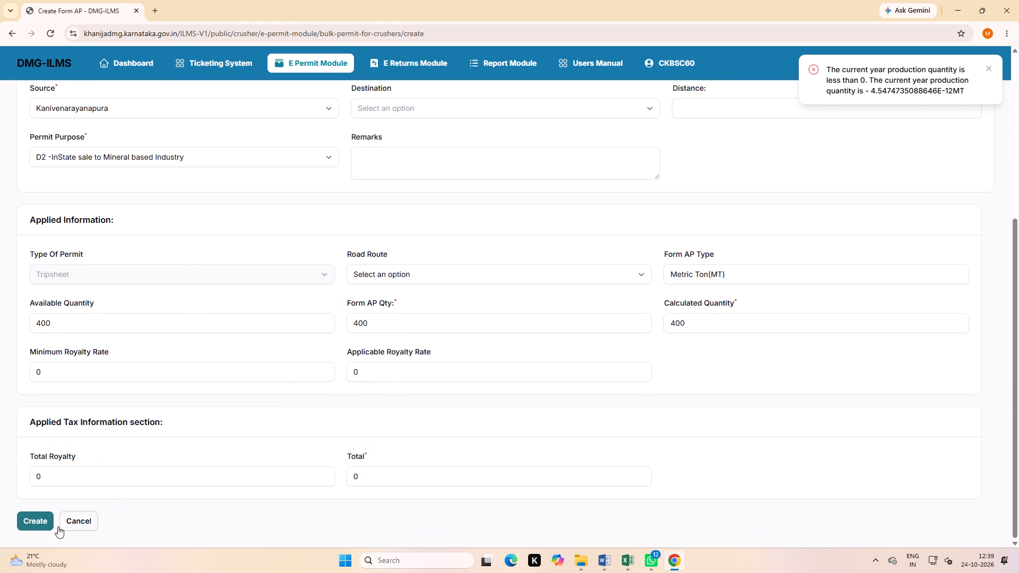
{"action": "left_click", "coordinate": [30, 524]}
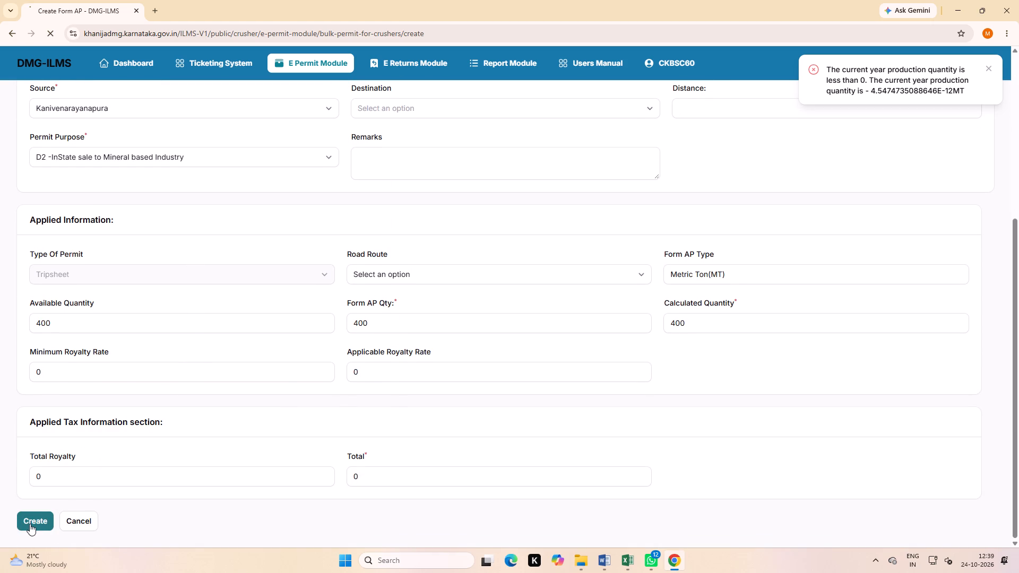
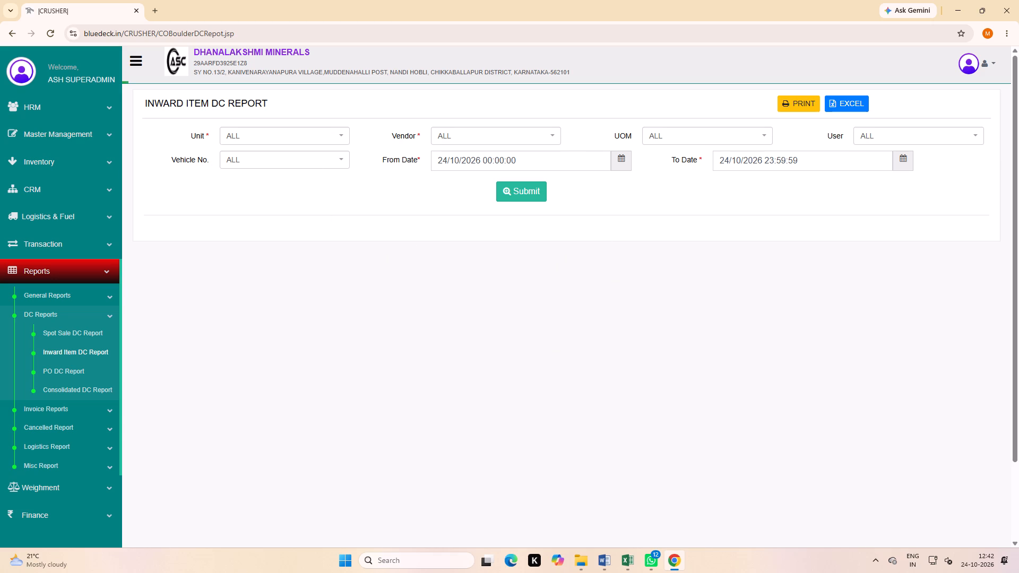
Generate the Inward Item DC Report for vendor GSC QUARRY from 05/10/2026 00:00:00 to 11/10/2026 23:59:59.
{"action": "left_click", "coordinate": [496, 137]}
{"action": "left_click", "coordinate": [473, 197]}
{"action": "left_click", "coordinate": [618, 154]}
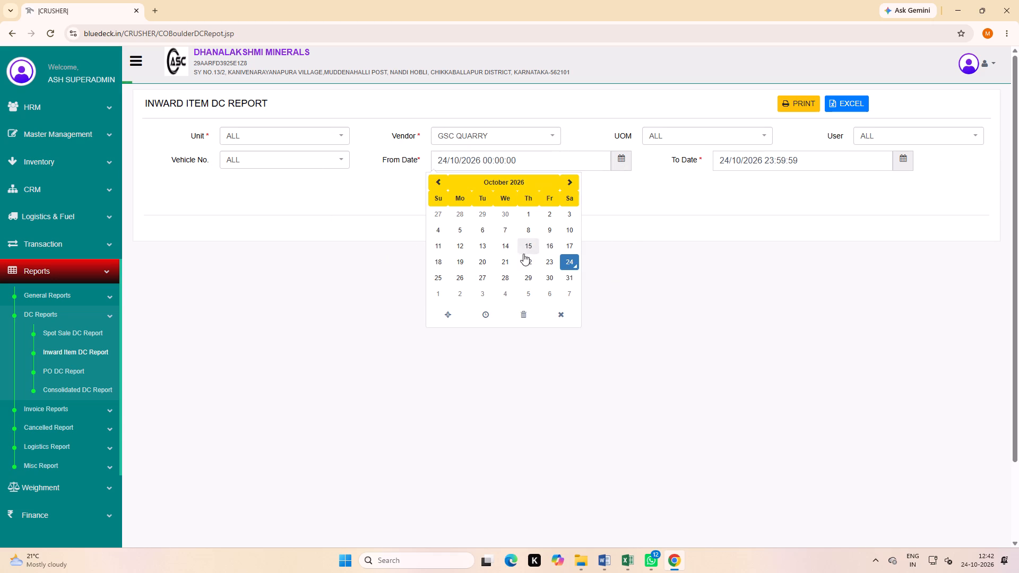
{"action": "left_click", "coordinate": [460, 232]}
{"action": "left_click", "coordinate": [804, 255]}
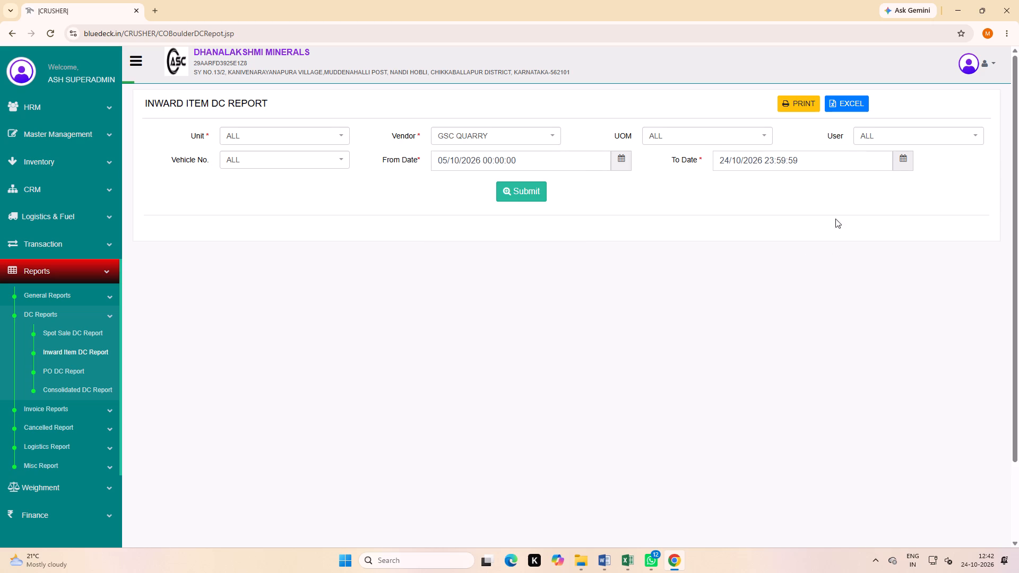
{"action": "left_click", "coordinate": [900, 159]}
{"action": "left_click", "coordinate": [774, 244]}
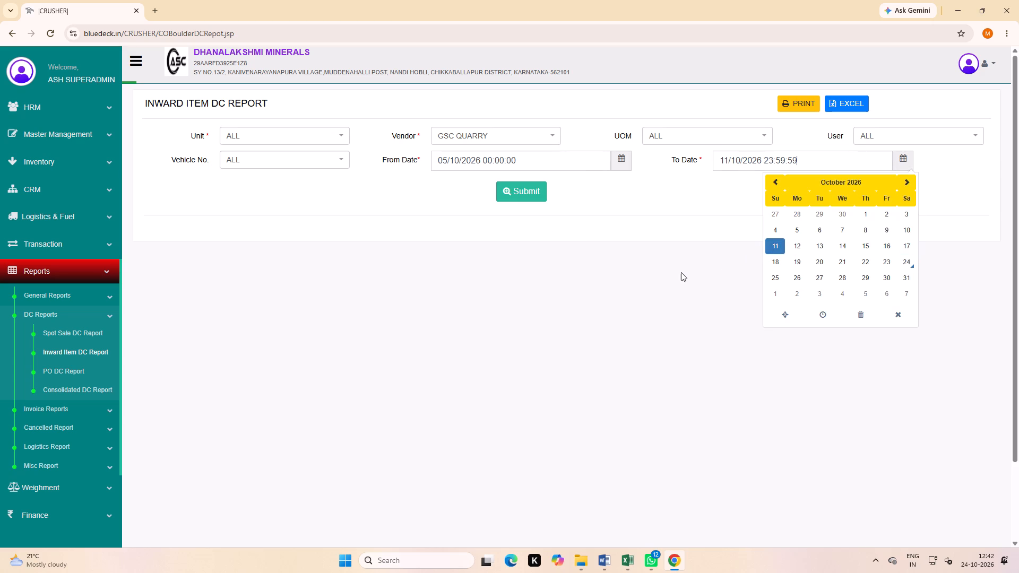
{"action": "left_click", "coordinate": [679, 272]}
{"action": "left_click", "coordinate": [529, 186]}
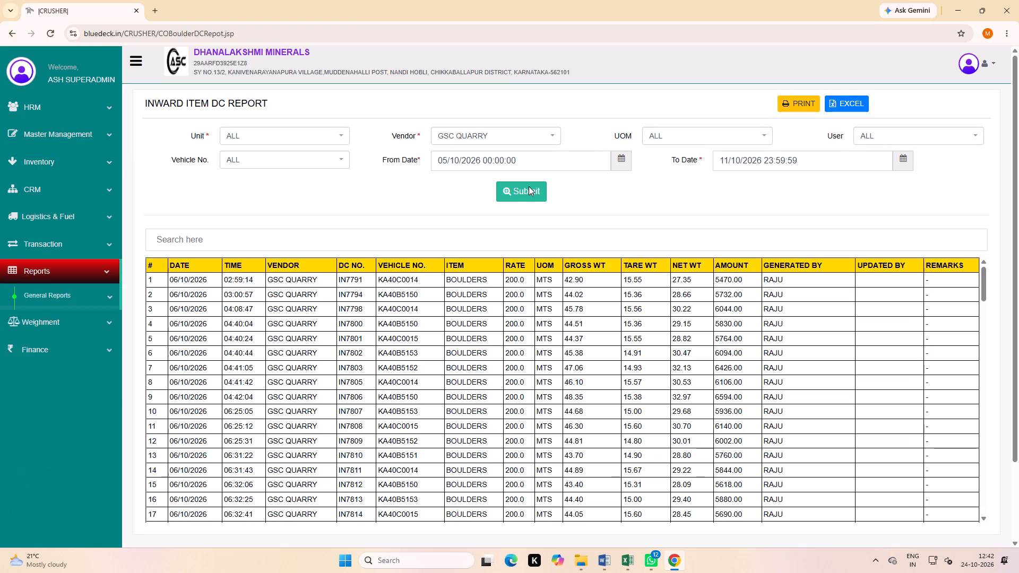
Examine the GSC QUARRY boulder deliveries in the generated report, from the first entry to the last.
{"action": "scroll", "coordinate": [562, 330], "scroll_direction": "down", "scroll_amount": 7}
{"action": "scroll", "coordinate": [422, 354], "scroll_direction": "down", "scroll_amount": 15}
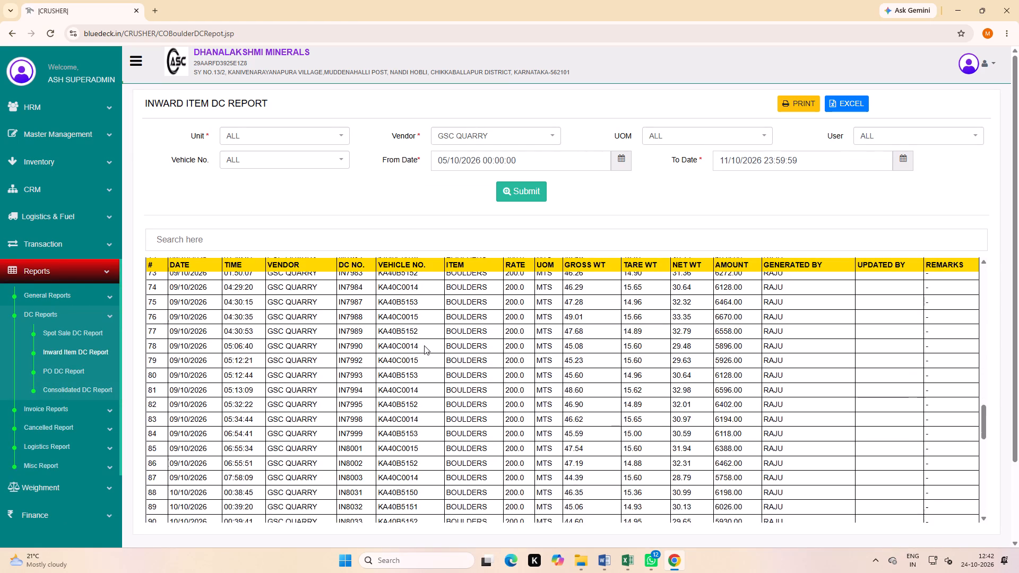
{"action": "scroll", "coordinate": [424, 345], "scroll_direction": "down", "scroll_amount": 18}
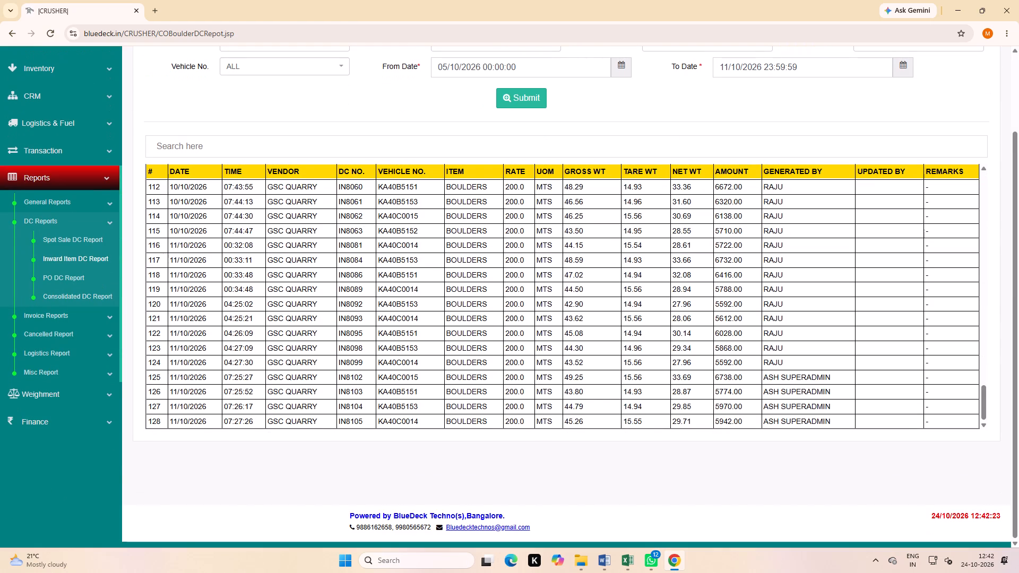
{"action": "scroll", "coordinate": [506, 306], "scroll_direction": "up", "scroll_amount": 9}
{"action": "scroll", "coordinate": [528, 311], "scroll_direction": "down", "scroll_amount": 20}
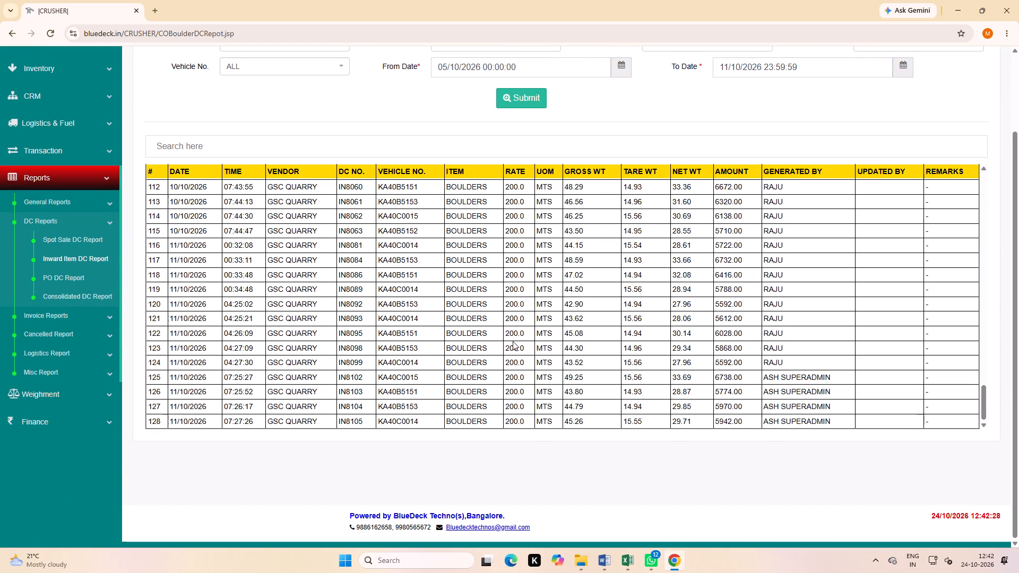
{"action": "scroll", "coordinate": [572, 307], "scroll_direction": "up", "scroll_amount": 5}
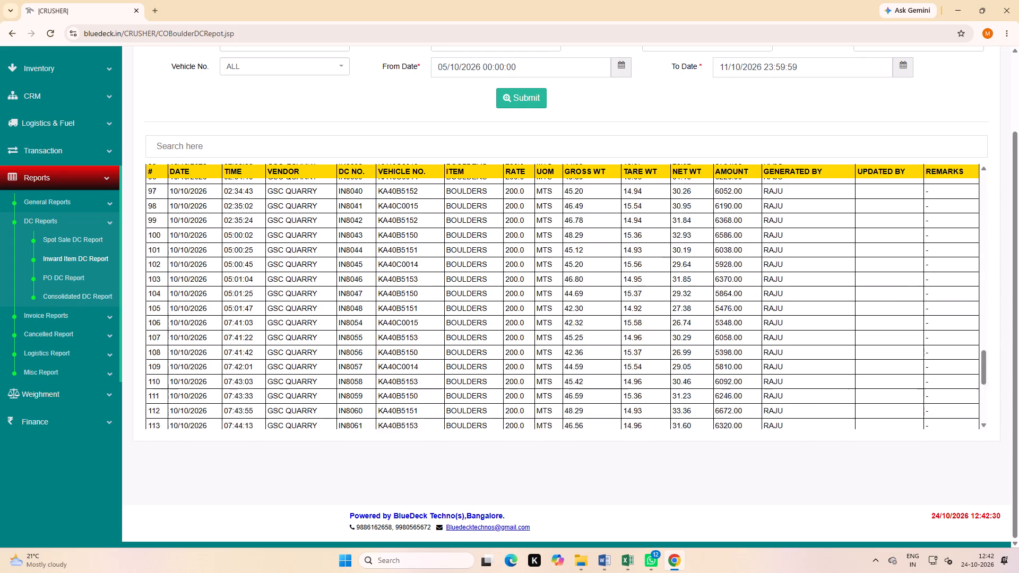
{"action": "scroll", "coordinate": [572, 307], "scroll_direction": "up", "scroll_amount": 20}
{"action": "scroll", "coordinate": [572, 307], "scroll_direction": "up", "scroll_amount": 20}
{"action": "scroll", "coordinate": [572, 307], "scroll_direction": "up", "scroll_amount": 3}
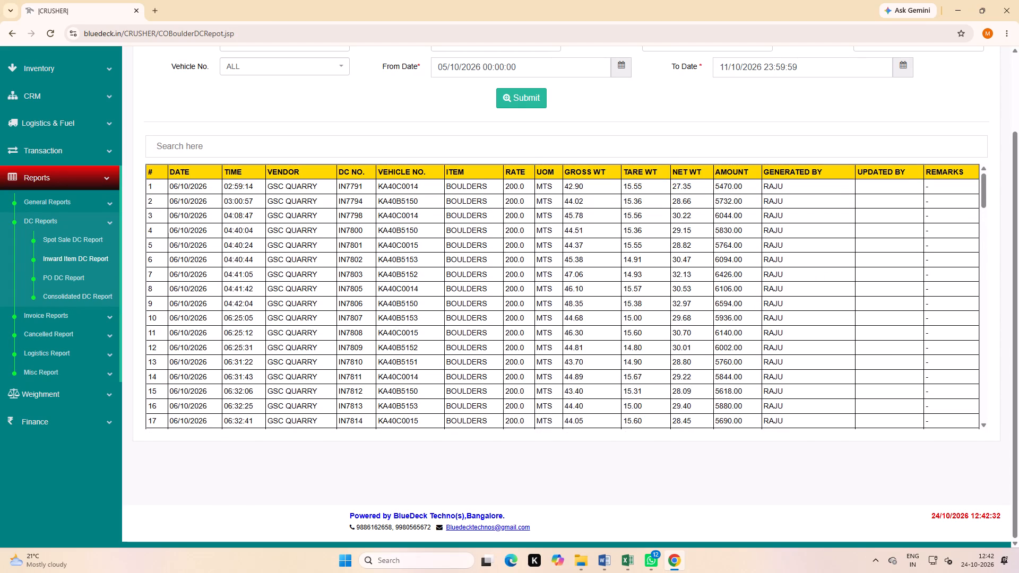
Export the GSC QUARRY Inward Item DC Report to Excel.
{"action": "scroll", "coordinate": [712, 288], "scroll_direction": "up", "scroll_amount": 10}
{"action": "left_click", "coordinate": [856, 105]}
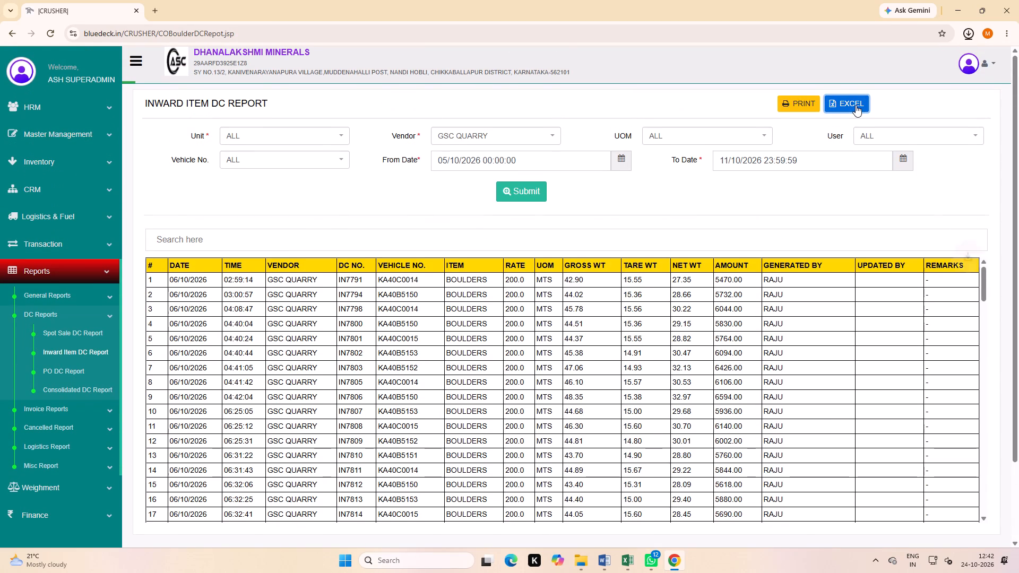
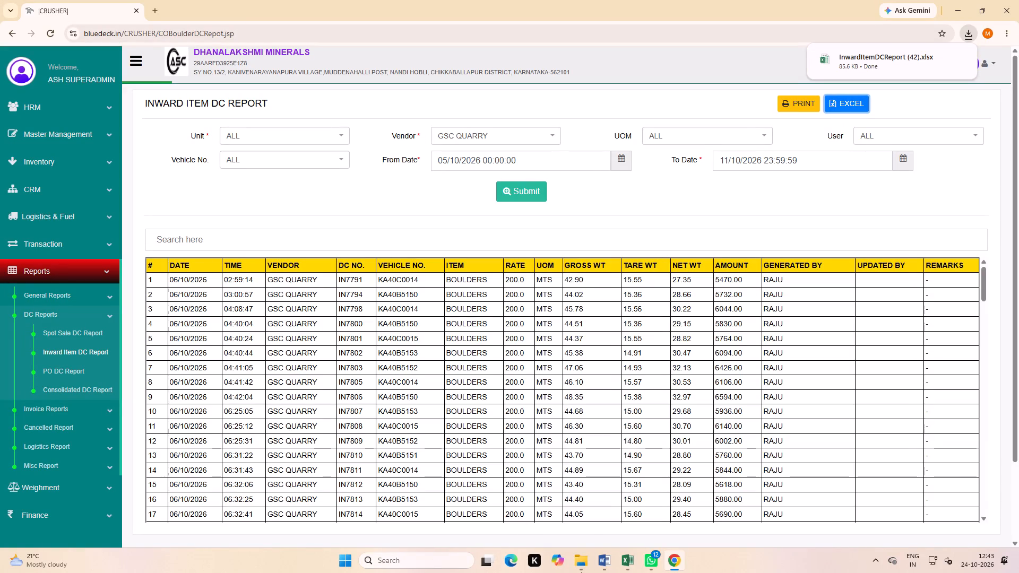
Generate the Inward Item DC Report for vendor GSC QUARRY from 12/10/2026 00:00:00 to 17/10/2026 23:59:59.
{"action": "left_click", "coordinate": [618, 158]}
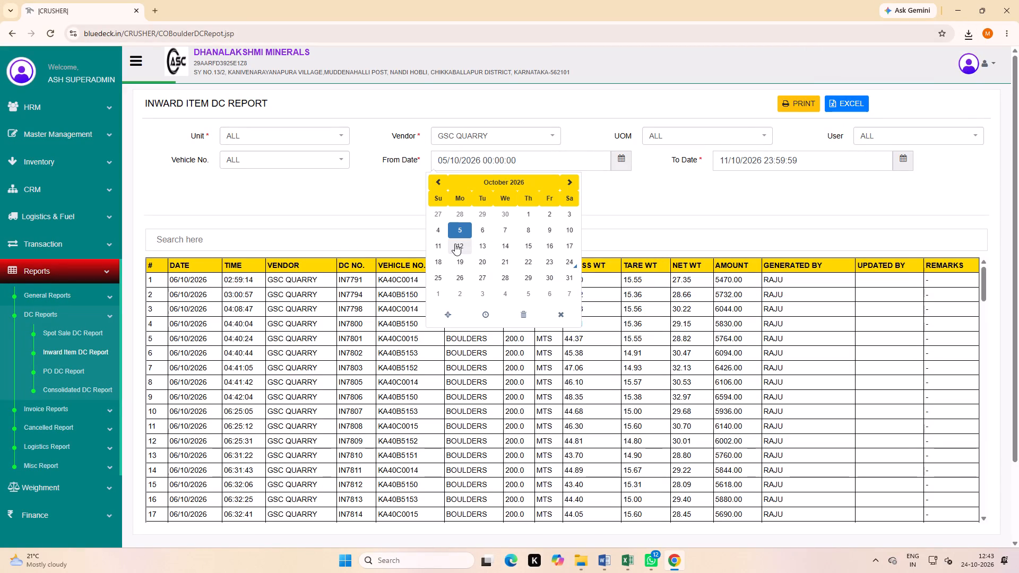
{"action": "left_click", "coordinate": [455, 244]}
{"action": "left_click", "coordinate": [648, 234]}
{"action": "left_click", "coordinate": [900, 149]}
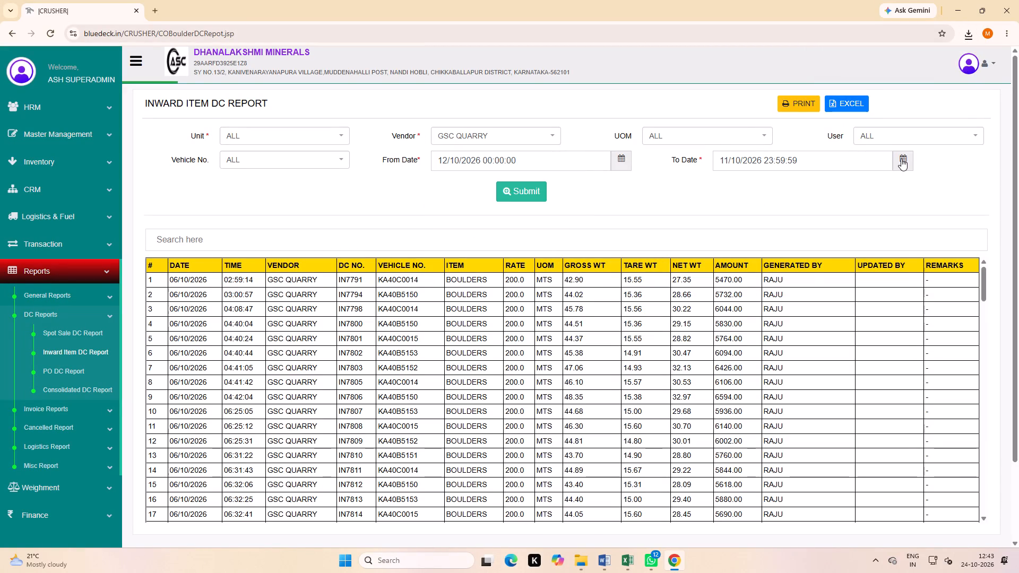
{"action": "left_click", "coordinate": [901, 159]}
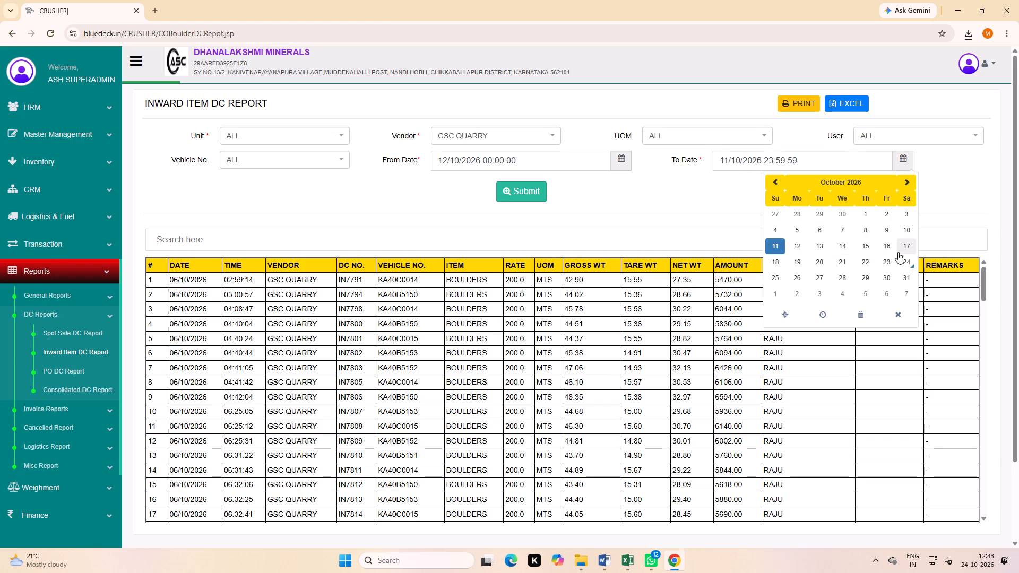
{"action": "left_click", "coordinate": [900, 247]}
{"action": "left_click", "coordinate": [643, 228]}
{"action": "left_click", "coordinate": [520, 185]}
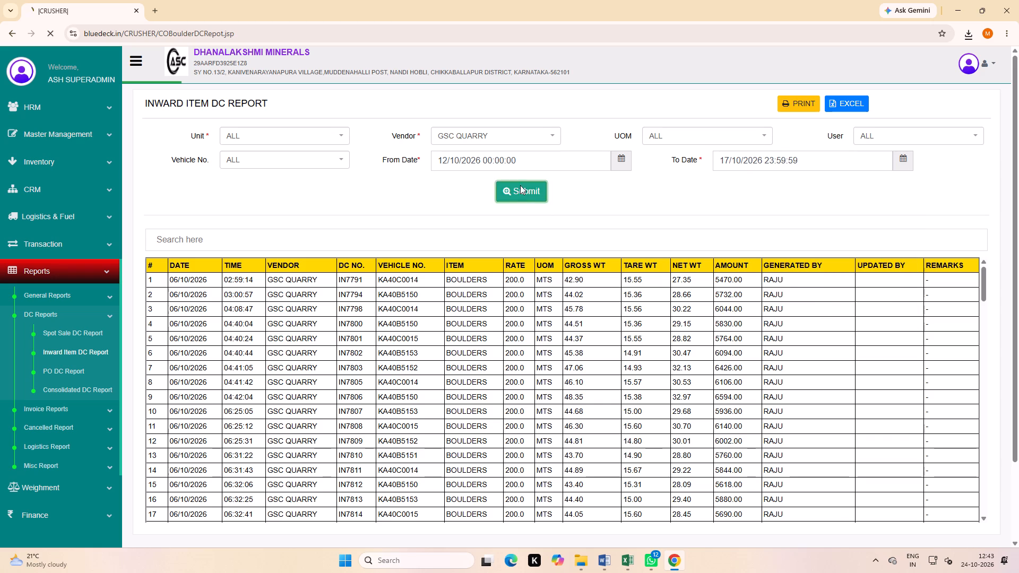
Export the GSC QUARRY report to Excel and open the downloaded workbook InwardItemDCReport (43) for editing.
{"action": "left_click", "coordinate": [839, 104]}
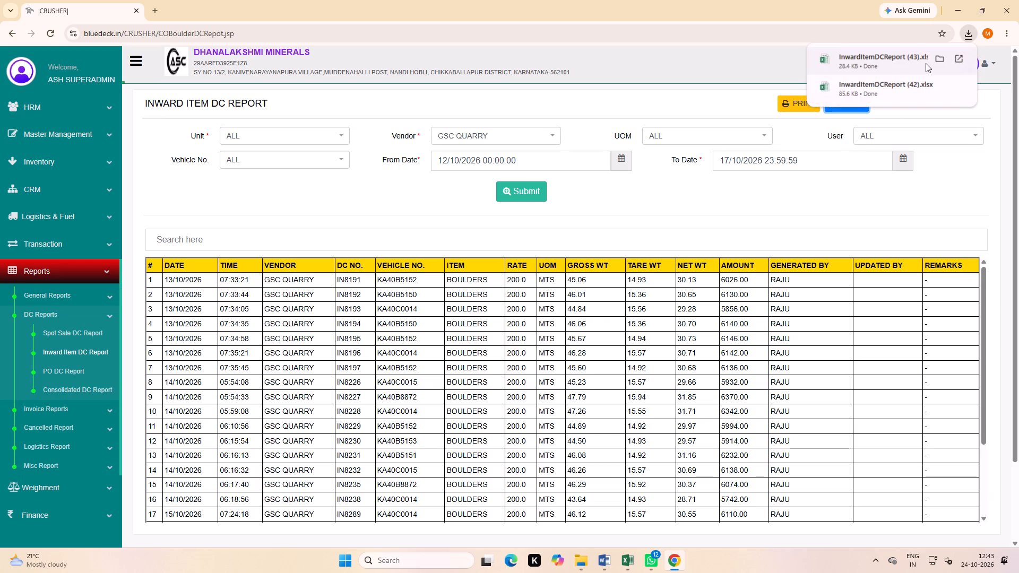
{"action": "left_click", "coordinate": [866, 64]}
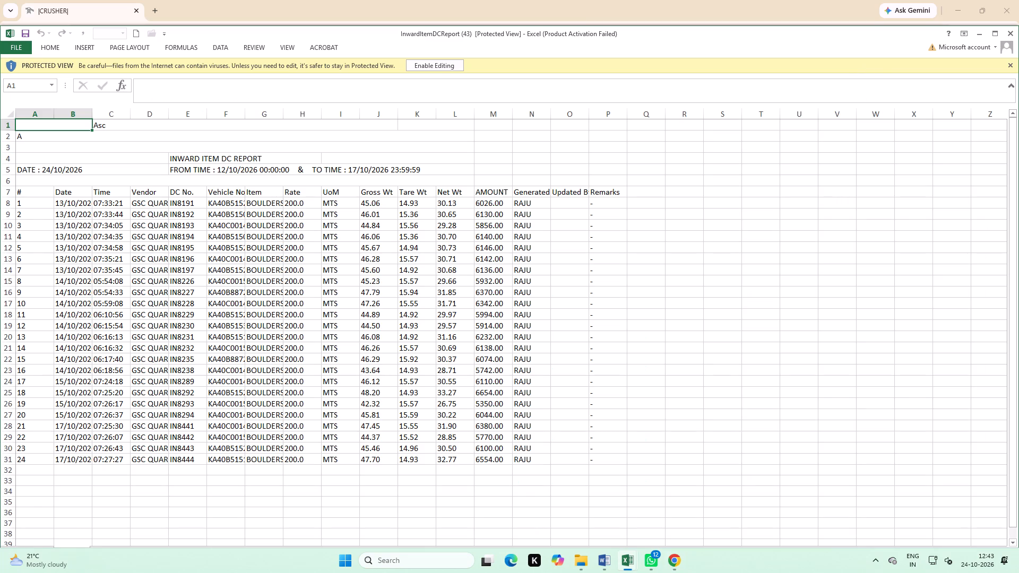
{"action": "left_click", "coordinate": [422, 64]}
{"action": "left_click", "coordinate": [587, 199]}
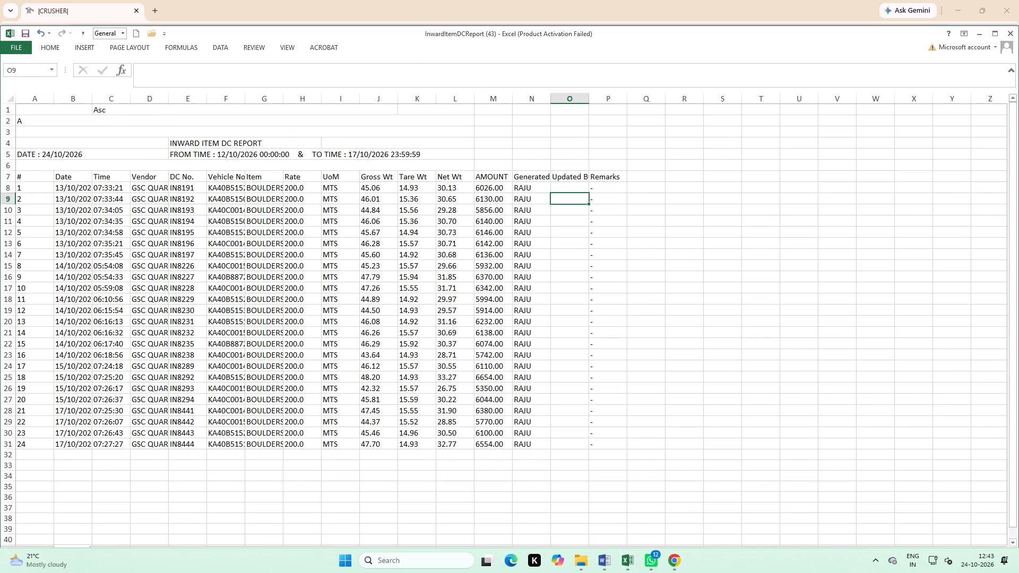
Delete the Generated By, Updated By and Remarks columns (N to P) from the worksheet.
{"action": "left_click_drag", "start_coordinate": [532, 101], "coordinate": [610, 180]}
{"action": "right_click", "coordinate": [560, 181]}
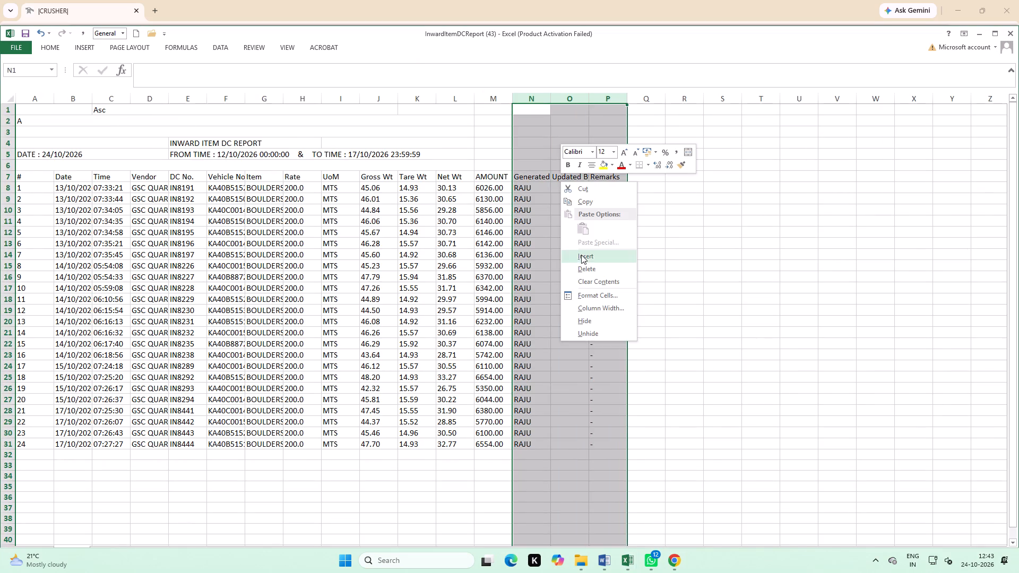
{"action": "left_click", "coordinate": [583, 268]}
{"action": "left_click", "coordinate": [678, 232]}
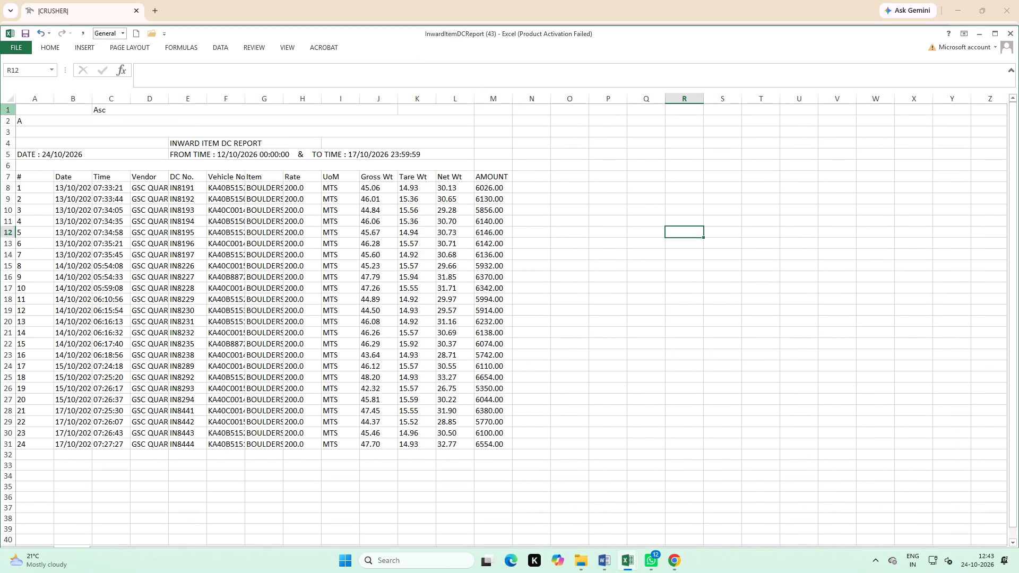
Delete the first three rows above the INWARD ITEM DC REPORT heading.
{"action": "left_click_drag", "start_coordinate": [4, 111], "coordinate": [4, 132]}
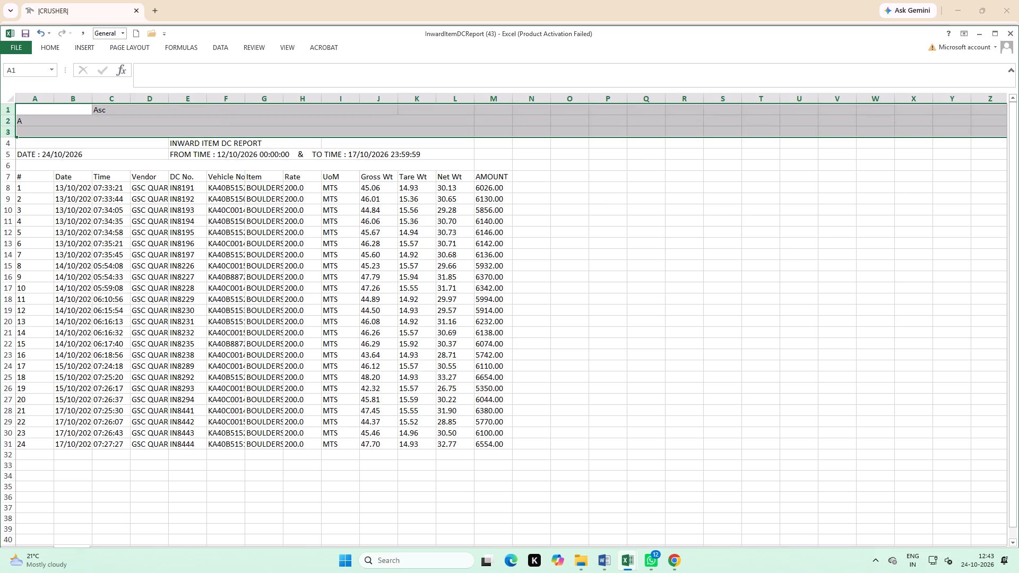
{"action": "right_click", "coordinate": [87, 126]}
{"action": "left_click", "coordinate": [113, 214]}
{"action": "left_click", "coordinate": [453, 259]}
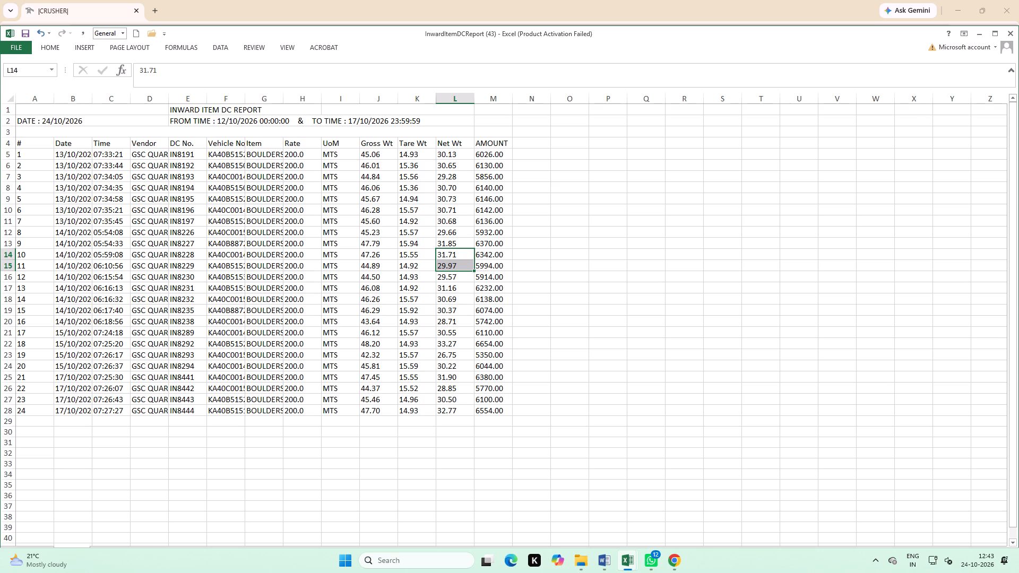
Move the report heading block with its title, date and time range from A1:L3 to cell P2 beside the table.
{"action": "scroll", "coordinate": [101, 198], "scroll_direction": "up", "scroll_amount": 4}
{"action": "scroll", "coordinate": [52, 168], "scroll_direction": "up", "scroll_amount": 3}
{"action": "left_click", "coordinate": [46, 106]}
{"action": "left_click", "coordinate": [72, 157]}
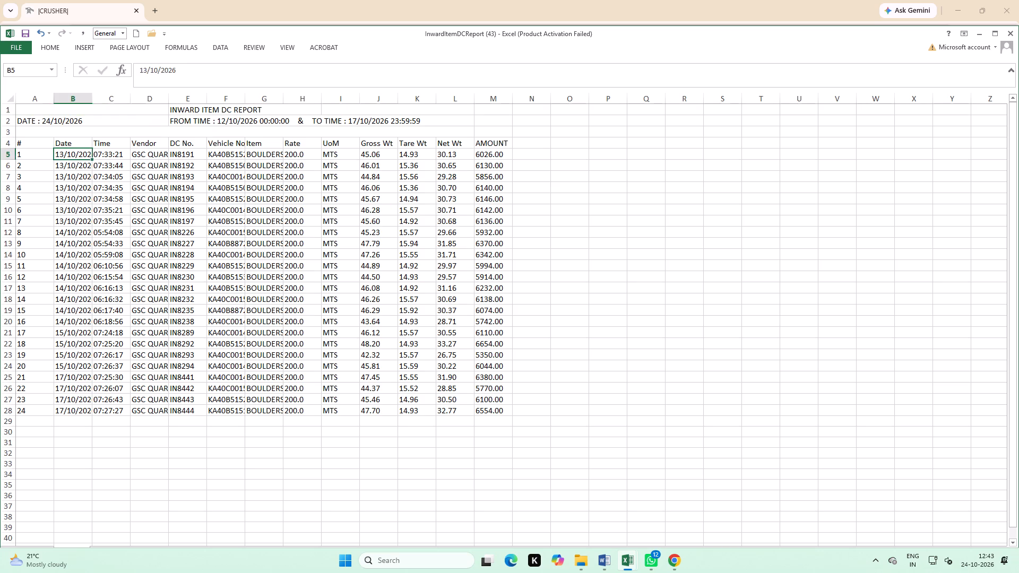
{"action": "left_click_drag", "start_coordinate": [51, 108], "coordinate": [394, 133]}
{"action": "right_click", "coordinate": [394, 133]}
{"action": "left_click", "coordinate": [411, 145]}
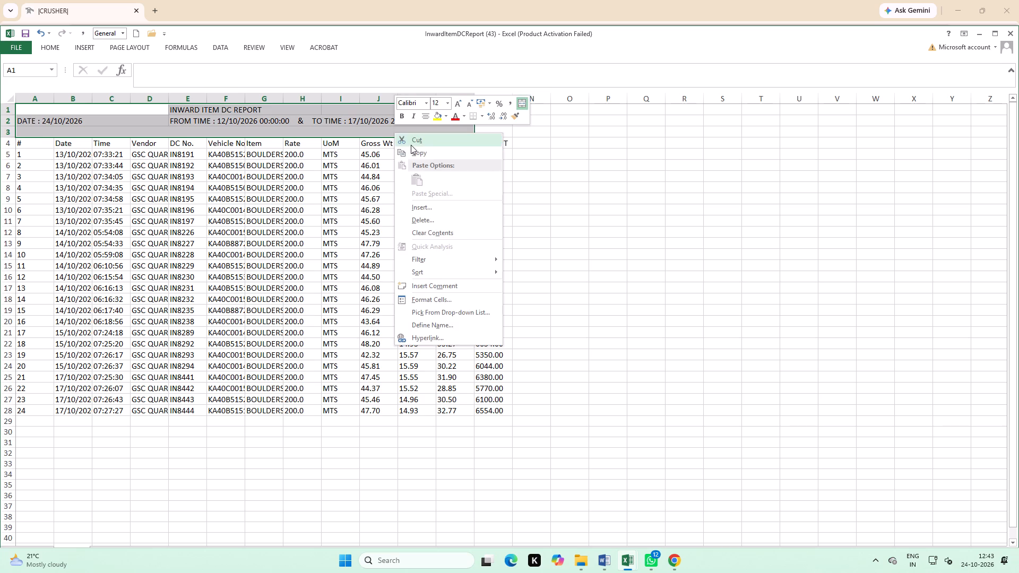
{"action": "left_click", "coordinate": [606, 120]}
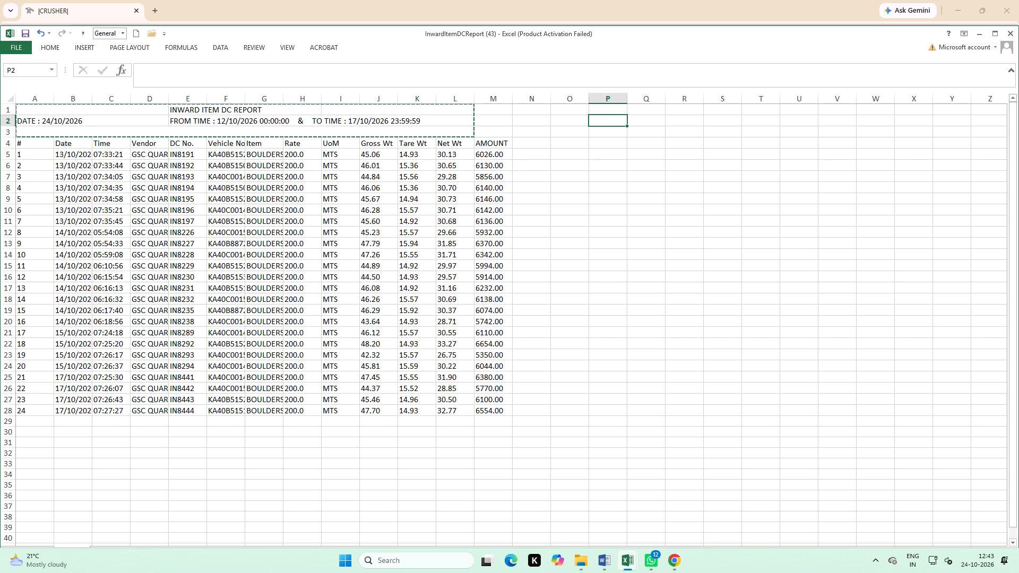
{"action": "right_click", "coordinate": [606, 120]}
{"action": "left_click", "coordinate": [627, 163]}
{"action": "left_click", "coordinate": [595, 203]}
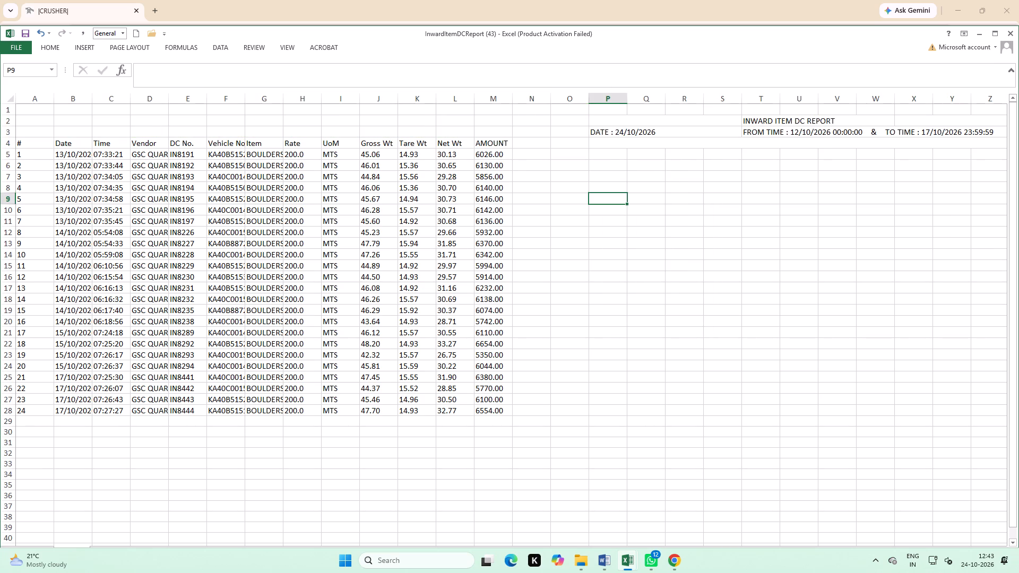
Delete the Rate and UoM columns (H and I) from the worksheet.
{"action": "left_click_drag", "start_coordinate": [304, 97], "coordinate": [332, 133]}
{"action": "right_click", "coordinate": [309, 161]}
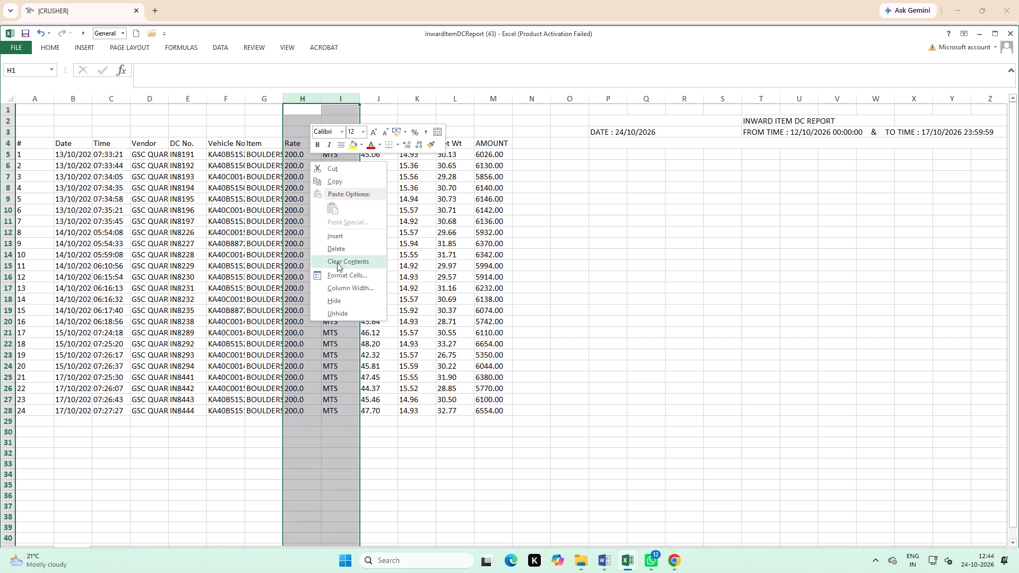
{"action": "left_click", "coordinate": [339, 251]}
{"action": "left_click", "coordinate": [457, 244]}
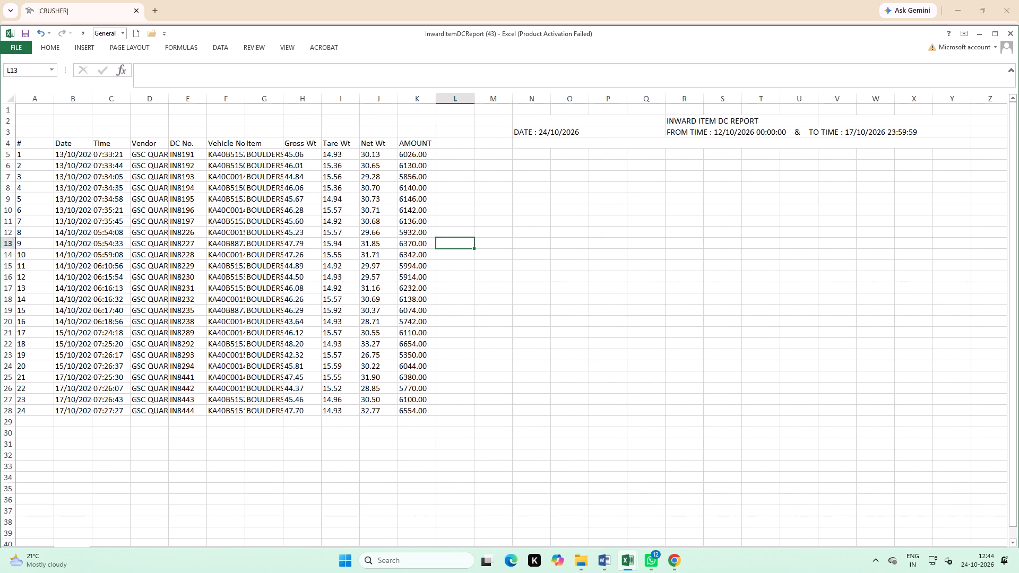
Fit the Vendor column's width to its contents.
{"action": "double_click", "coordinate": [170, 98]}
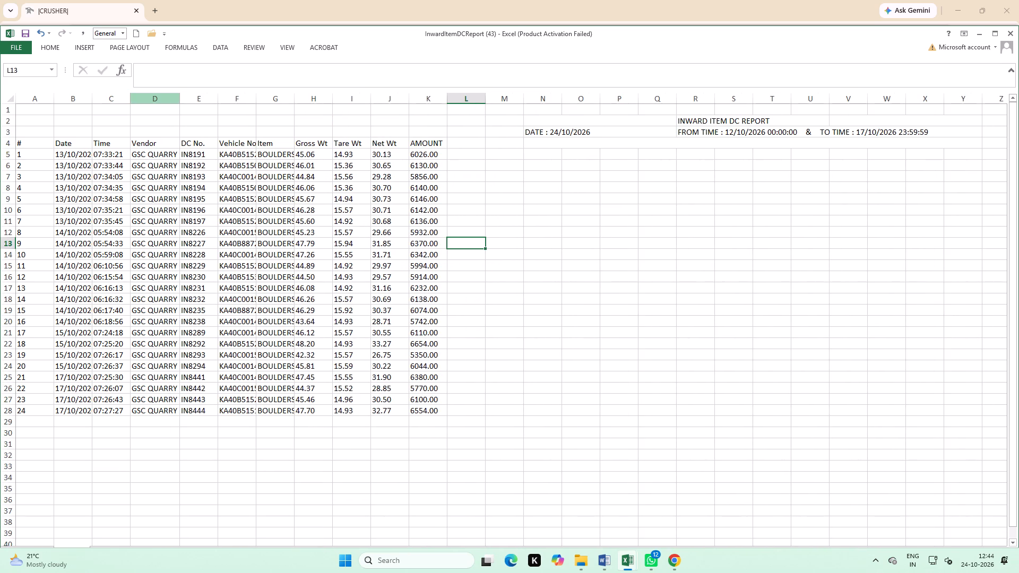
Replace the # column header in cell A4 with "SL No.".
{"action": "left_click", "coordinate": [31, 144]}
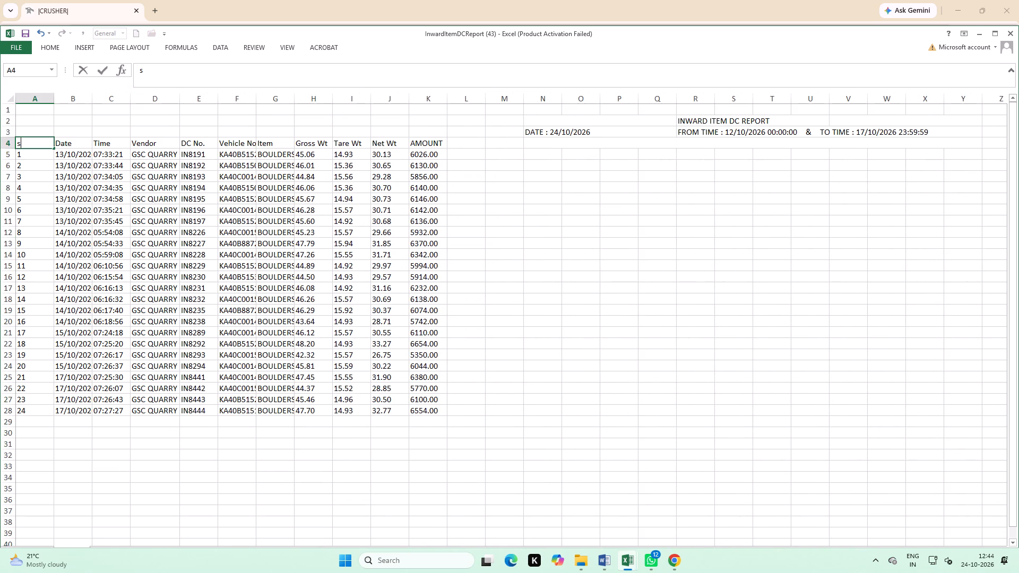
{"action": "key", "text": "l"}
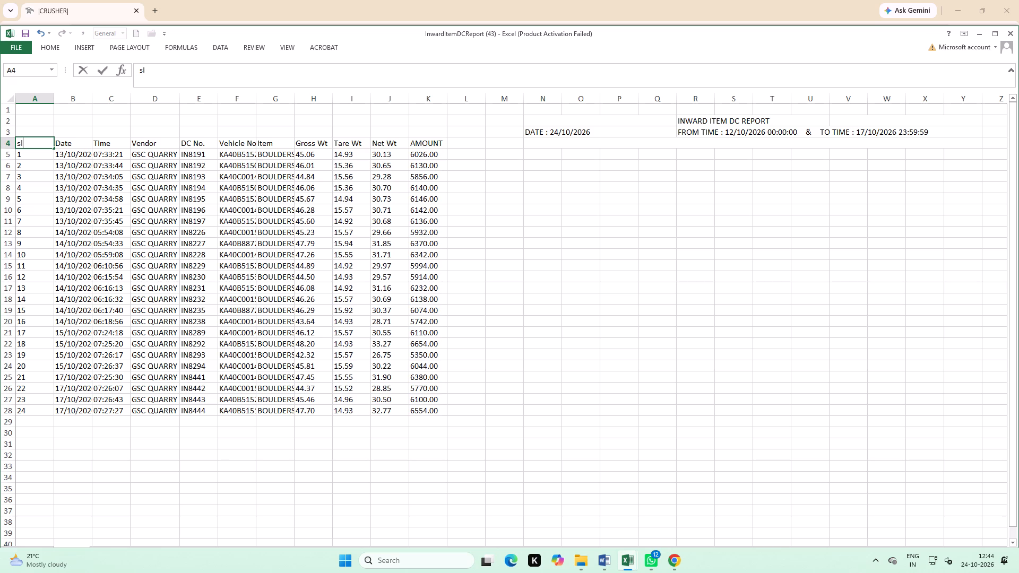
{"action": "key", "text": "BackSpace"}
{"action": "key", "text": "BackSpace"}
{"action": "key", "text": "BackSpace"}
{"action": "key", "text": "BackSpace"}
{"action": "type", "text": "sl"}
{"action": "key", "text": "space"}
{"action": "key", "text": "BackSpace"}
{"action": "key", "text": "BackSpace"}
{"action": "key", "text": "BackSpace"}
{"action": "type", "text": "SL N"}
{"action": "type", "text": "o."}
{"action": "scroll", "coordinate": [58, 138], "scroll_direction": "up", "scroll_amount": 1}
{"action": "left_click", "coordinate": [200, 206]}
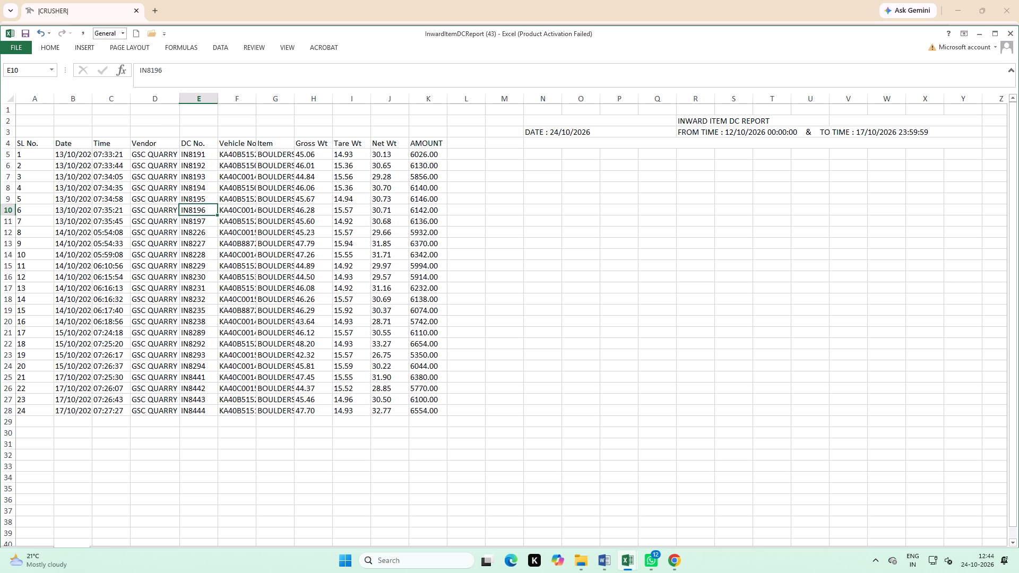
Format the delivery table A4:K28 with horizontally and vertically centred text and all borders.
{"action": "left_click_drag", "start_coordinate": [38, 145], "coordinate": [424, 429]}
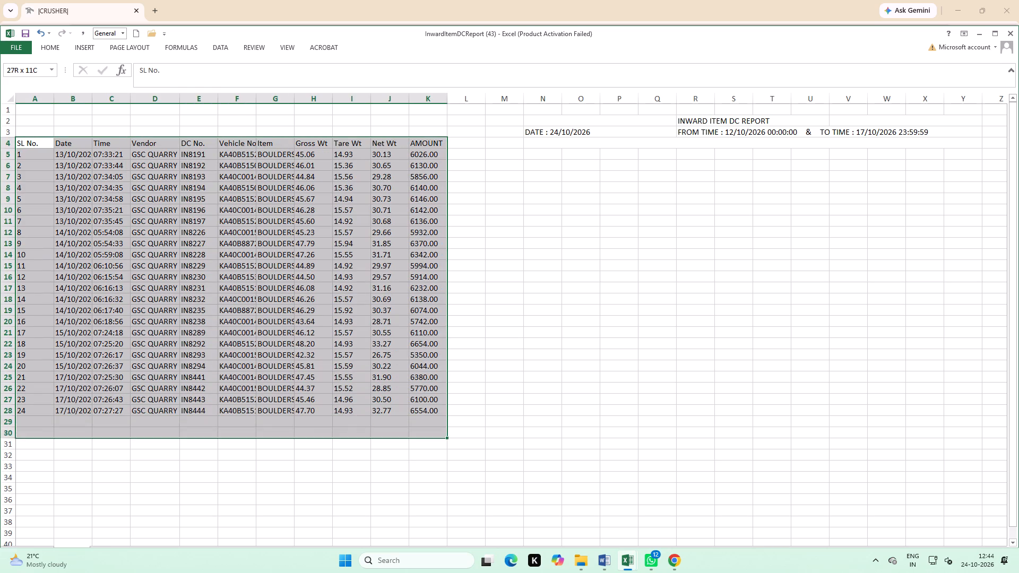
{"action": "left_click_drag", "start_coordinate": [424, 429], "coordinate": [429, 415]}
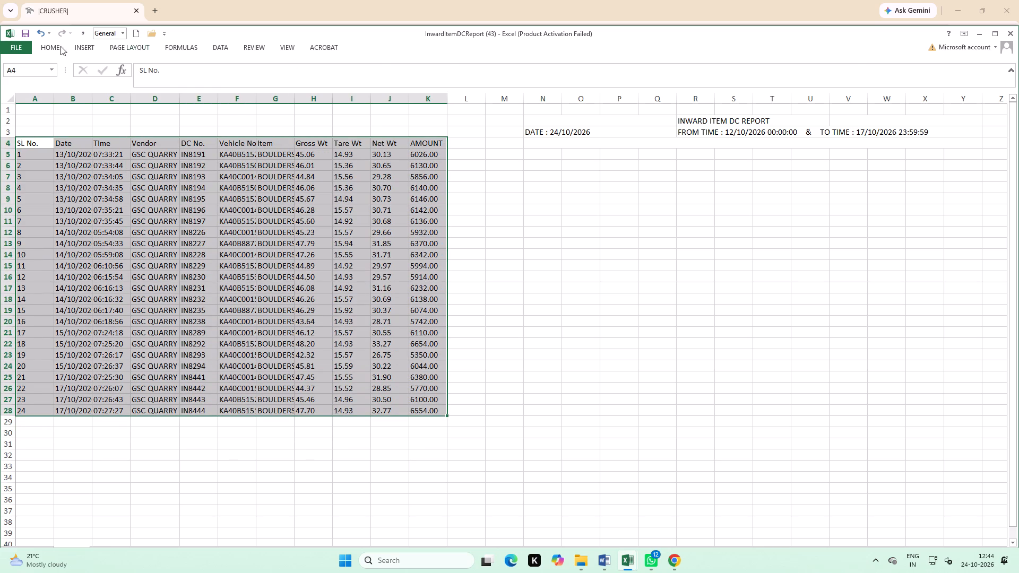
{"action": "left_click", "coordinate": [55, 46]}
{"action": "left_click", "coordinate": [212, 81]}
{"action": "left_click", "coordinate": [215, 63]}
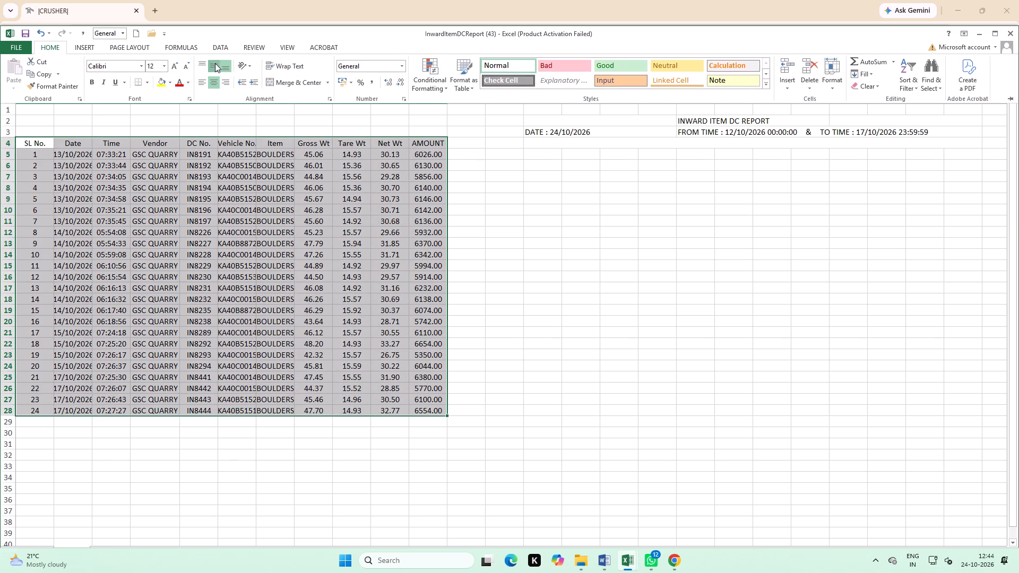
{"action": "left_click", "coordinate": [149, 80]}
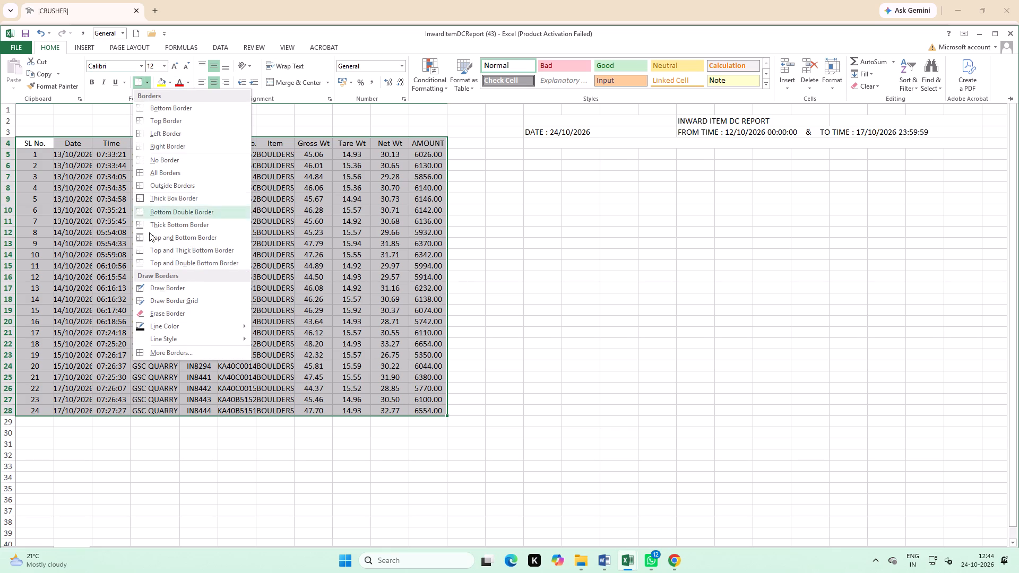
{"action": "left_click", "coordinate": [160, 173]}
{"action": "left_click", "coordinate": [192, 241]}
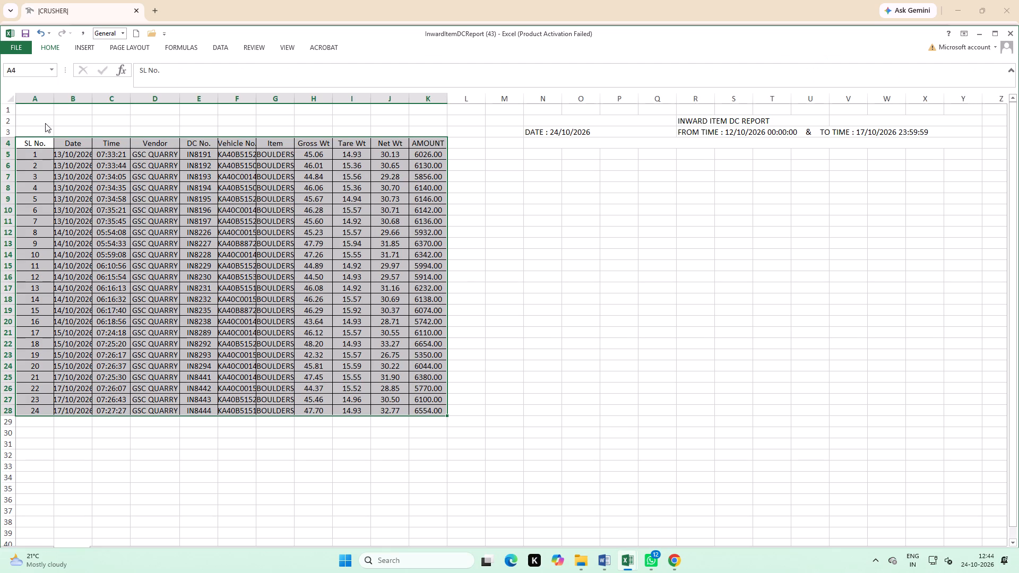
Fit the widths of the SL No., Date, Vehicle No. and Item columns to their contents.
{"action": "double_click", "coordinate": [55, 97]}
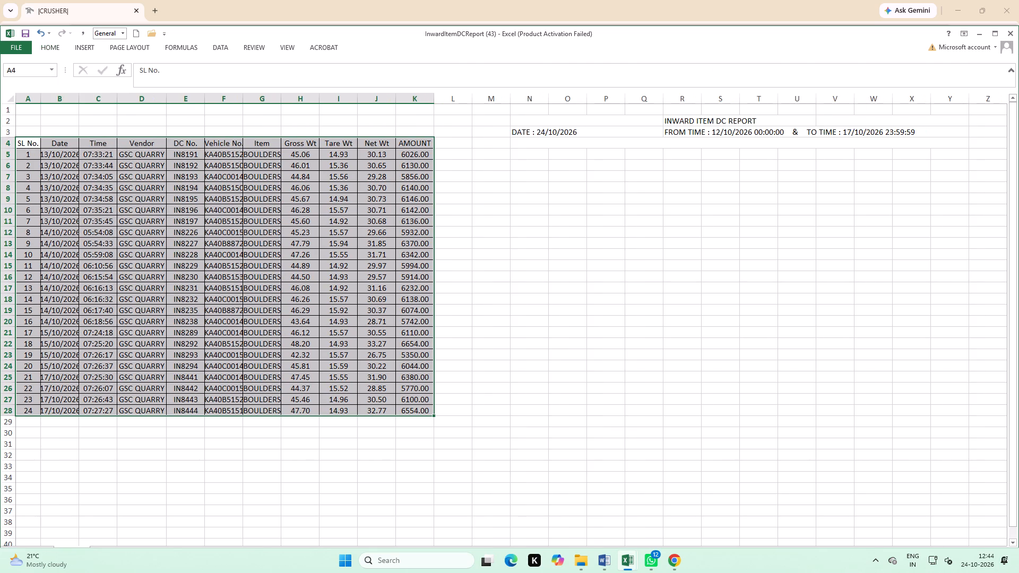
{"action": "double_click", "coordinate": [75, 101]}
{"action": "double_click", "coordinate": [248, 99]}
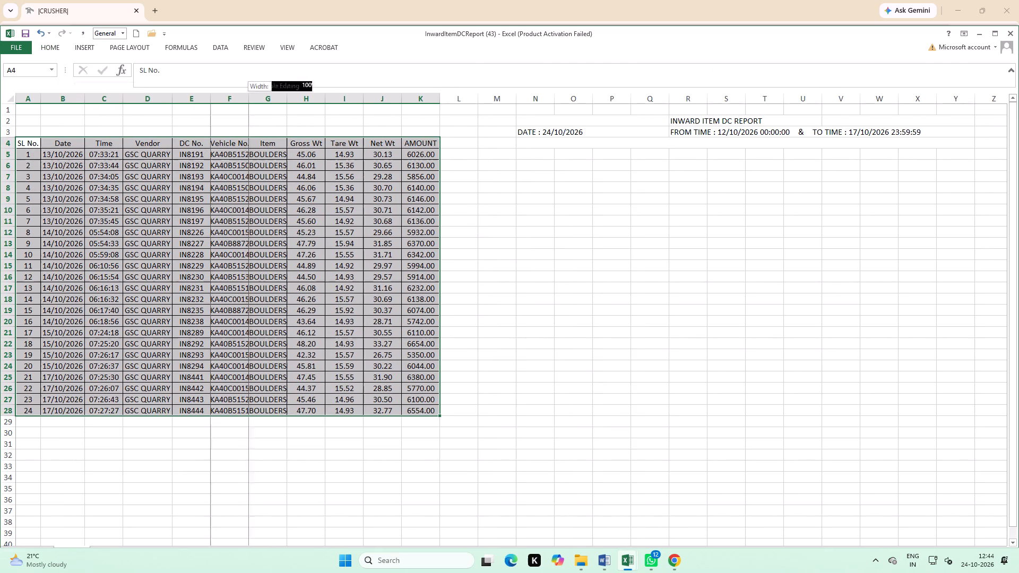
{"action": "double_click", "coordinate": [292, 100]}
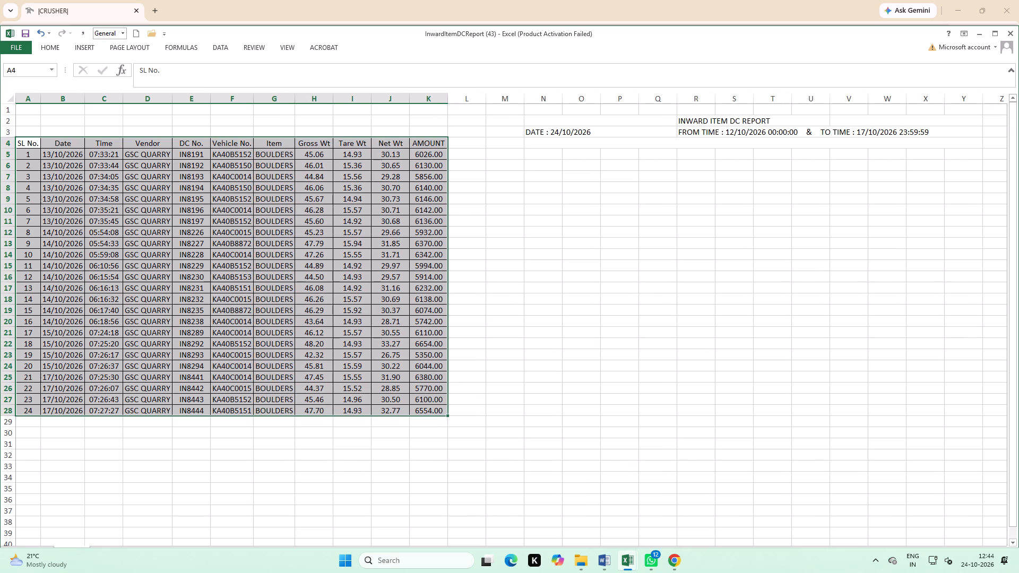
{"action": "left_click", "coordinate": [541, 245]}
Delete the AMOUNT column together with the empty column beside it (K and L).
{"action": "left_click_drag", "start_coordinate": [431, 94], "coordinate": [454, 103]}
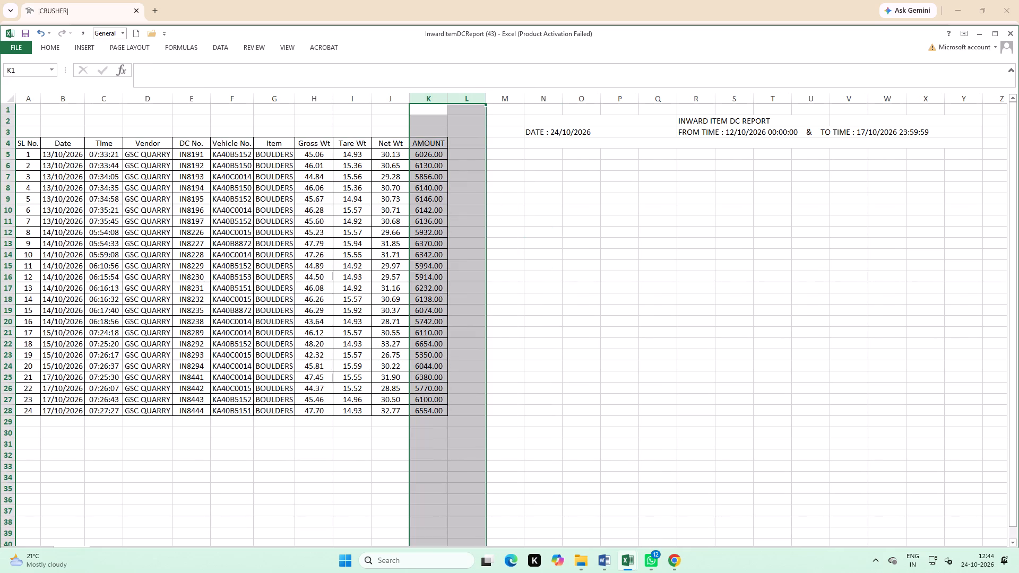
{"action": "right_click", "coordinate": [426, 142]}
{"action": "left_click", "coordinate": [462, 231]}
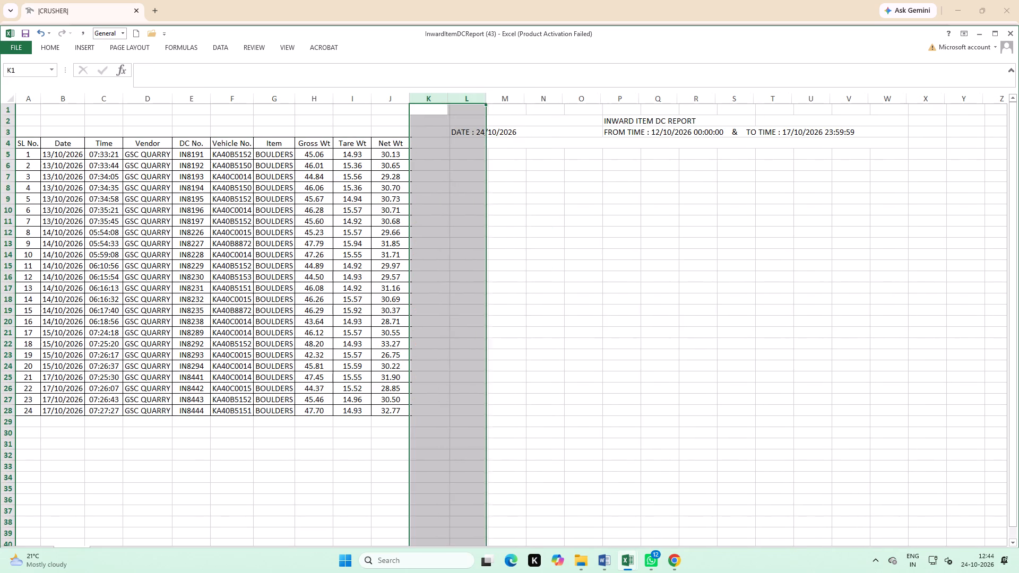
{"action": "left_click", "coordinate": [629, 238]}
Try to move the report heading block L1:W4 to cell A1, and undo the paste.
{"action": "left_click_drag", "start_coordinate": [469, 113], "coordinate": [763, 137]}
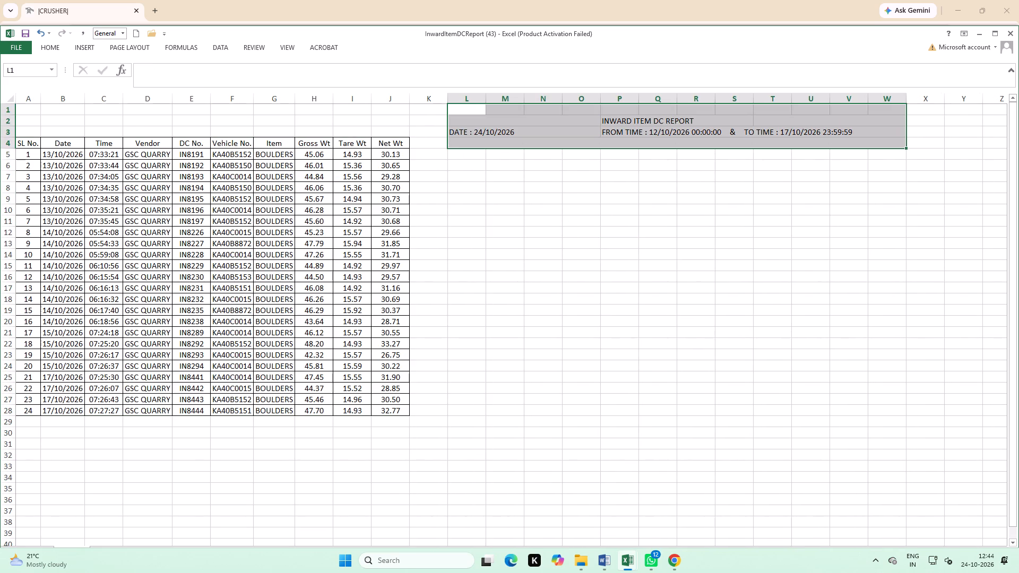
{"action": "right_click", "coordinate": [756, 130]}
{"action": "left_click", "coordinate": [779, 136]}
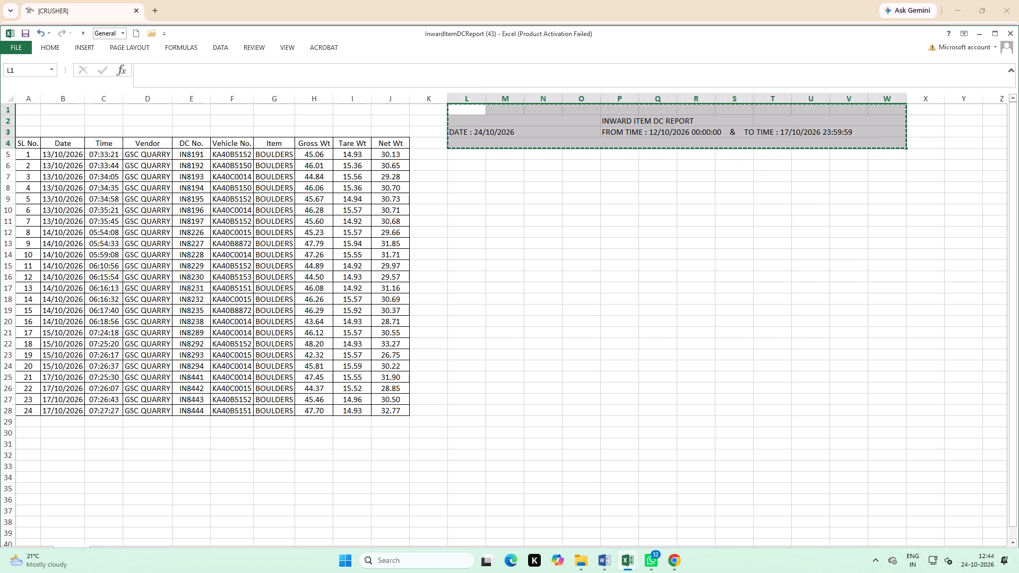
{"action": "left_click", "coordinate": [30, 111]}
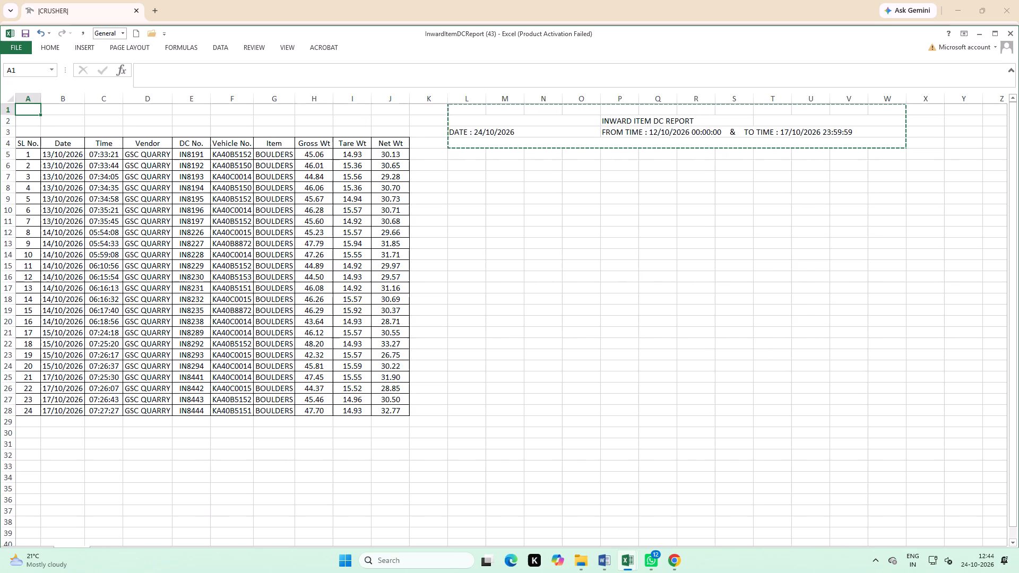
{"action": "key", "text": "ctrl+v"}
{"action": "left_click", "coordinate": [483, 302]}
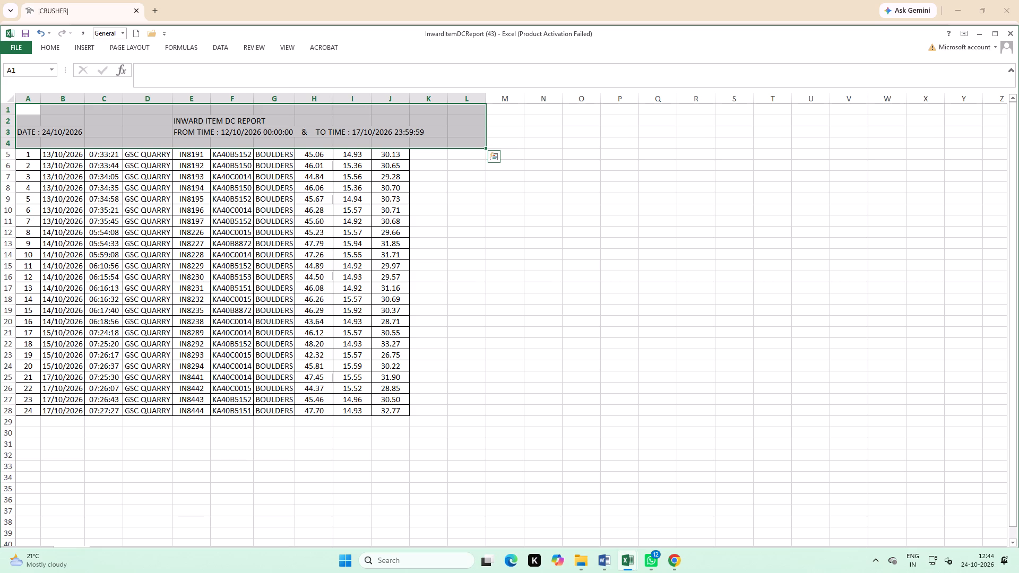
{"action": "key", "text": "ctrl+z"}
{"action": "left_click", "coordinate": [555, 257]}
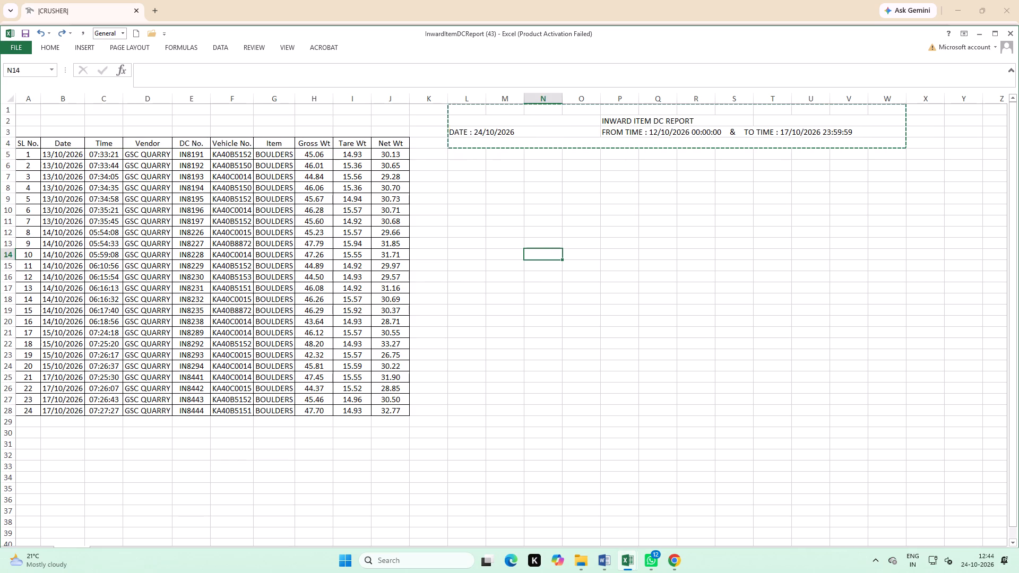
Insert three blank rows at row 1, above the report heading and delivery table.
{"action": "double_click", "coordinate": [114, 123]}
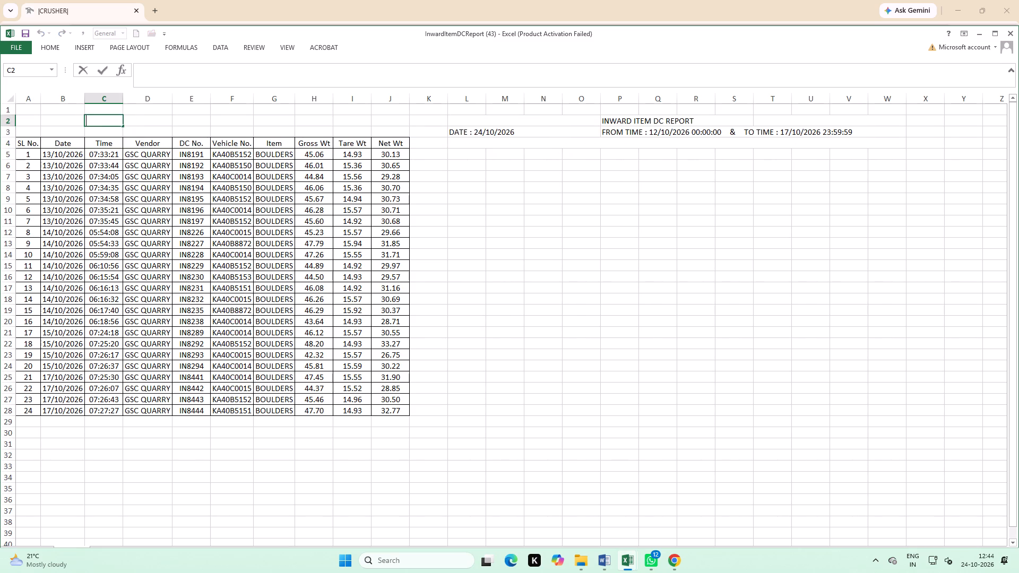
{"action": "left_click", "coordinate": [244, 131]}
{"action": "left_click", "coordinate": [3, 131]}
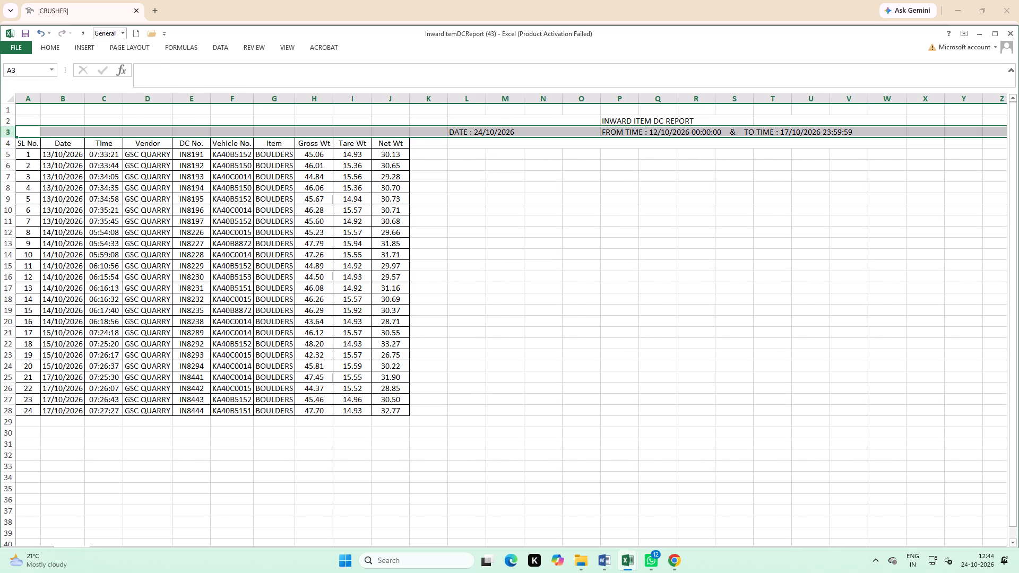
{"action": "left_click", "coordinate": [65, 158]}
{"action": "left_click", "coordinate": [0, 133]}
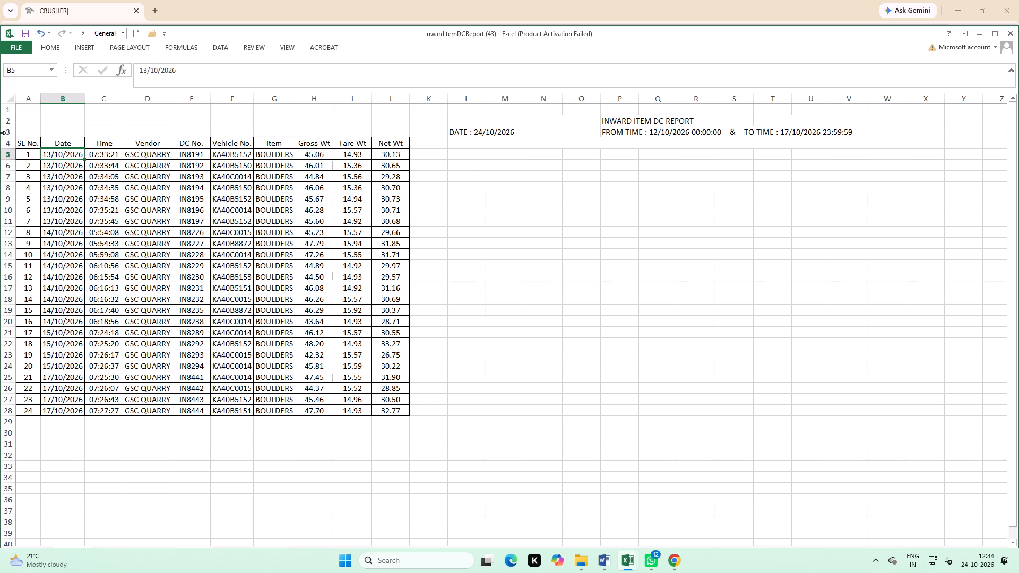
{"action": "left_click", "coordinate": [7, 107]}
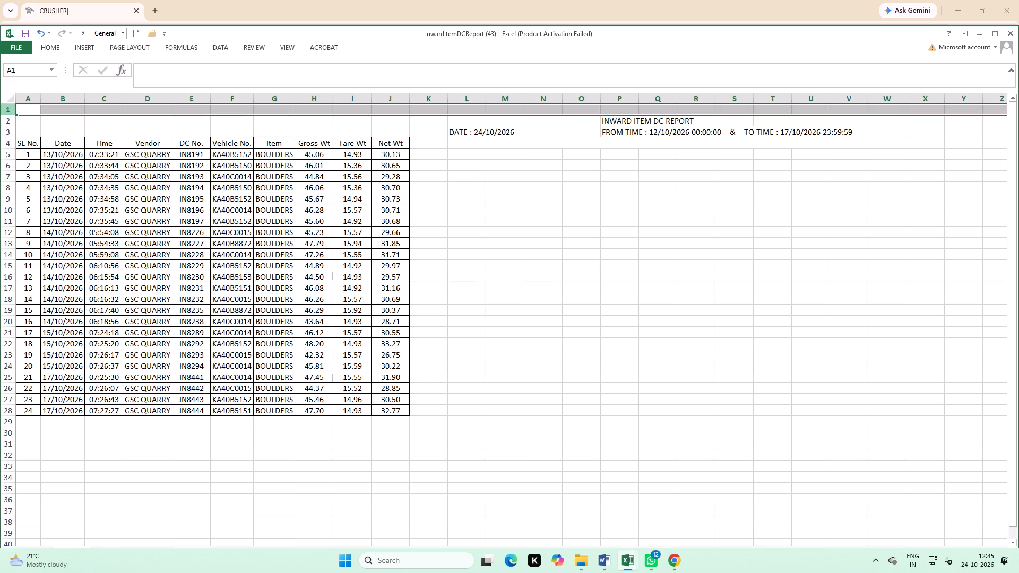
{"action": "key", "text": "ctrl+plus"}
{"action": "key", "text": "ctrl+plus"}
{"action": "key", "text": "ctrl+plus"}
{"action": "left_click", "coordinate": [612, 247]}
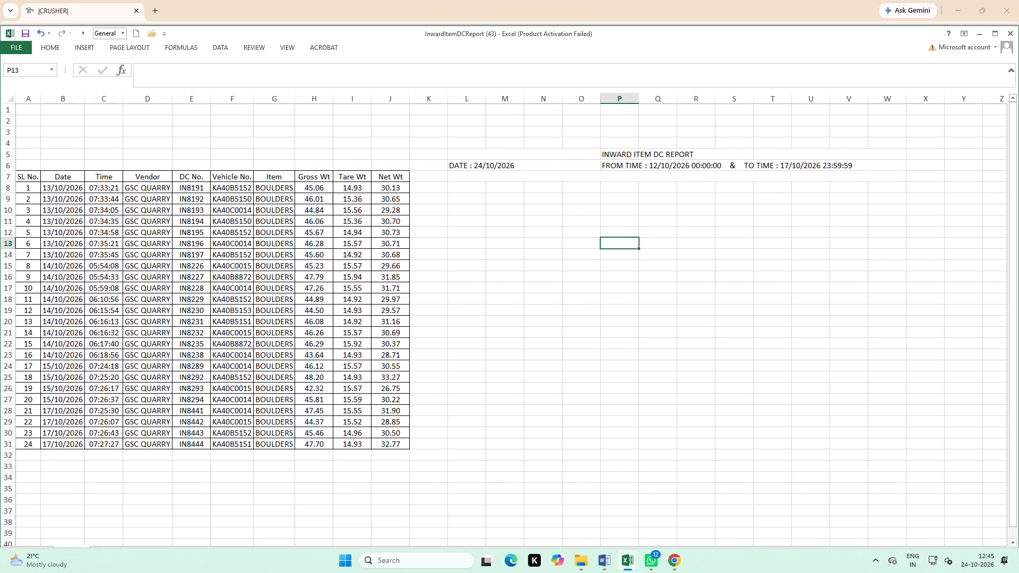
Move the report title, date and time range block L5:W6 to cell A2 above the table.
{"action": "left_click_drag", "start_coordinate": [469, 157], "coordinate": [776, 170]}
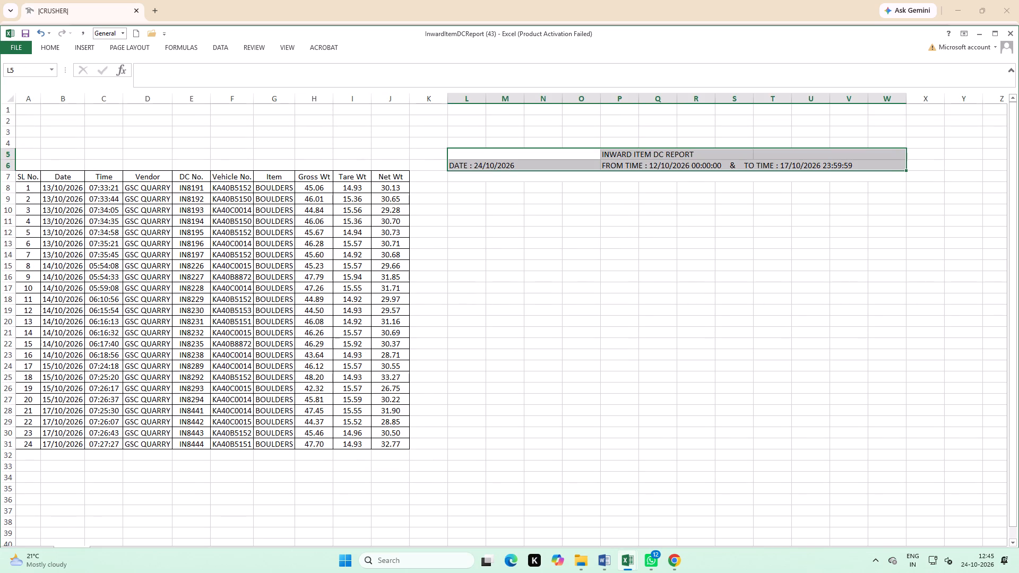
{"action": "key", "text": "ctrl+x"}
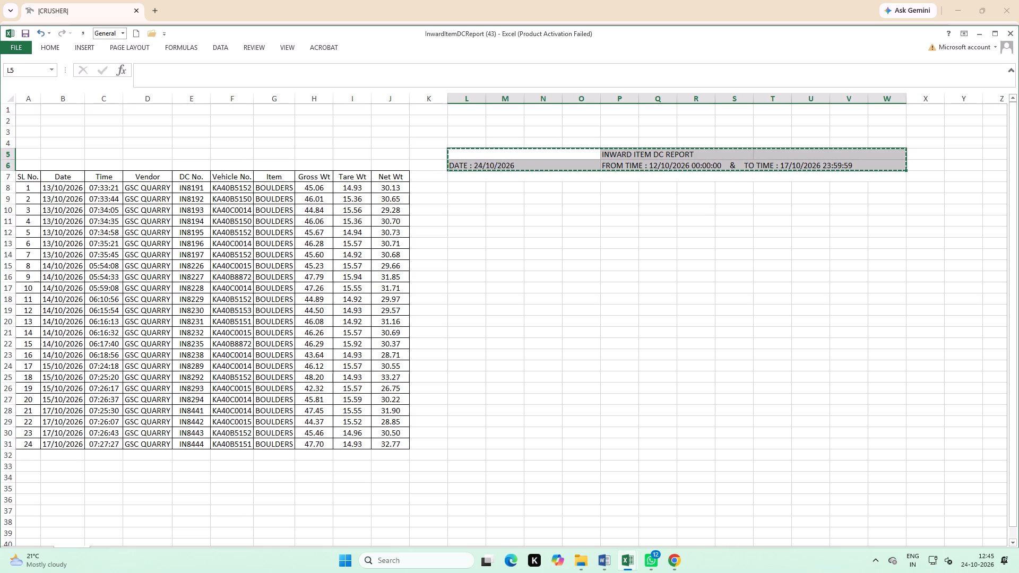
{"action": "left_click", "coordinate": [34, 123]}
{"action": "key", "text": "ctrl+v"}
{"action": "left_click", "coordinate": [395, 201]}
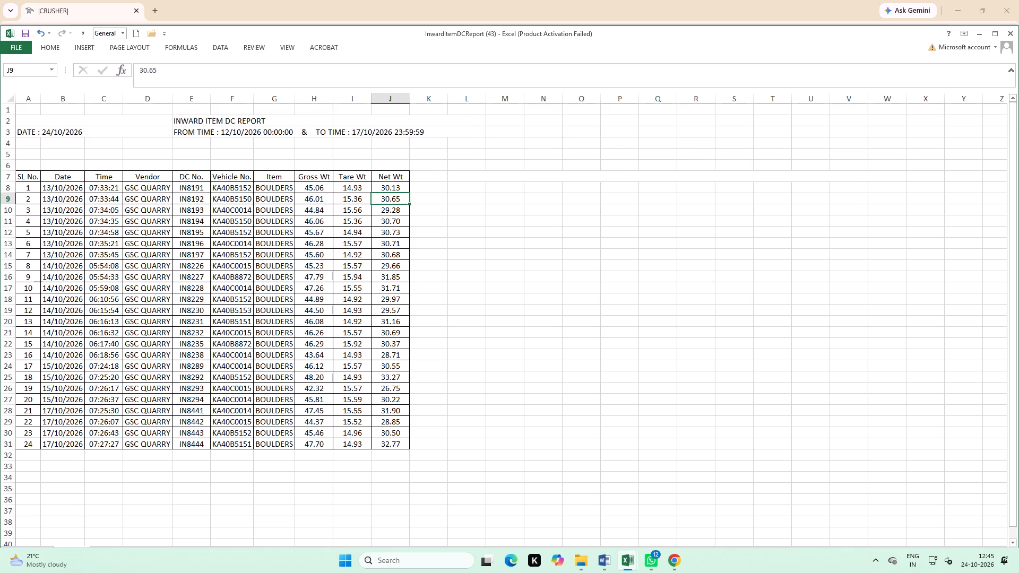
Delete the empty rows 4 to 6 between the report heading and the table.
{"action": "left_click_drag", "start_coordinate": [2, 142], "coordinate": [4, 161]}
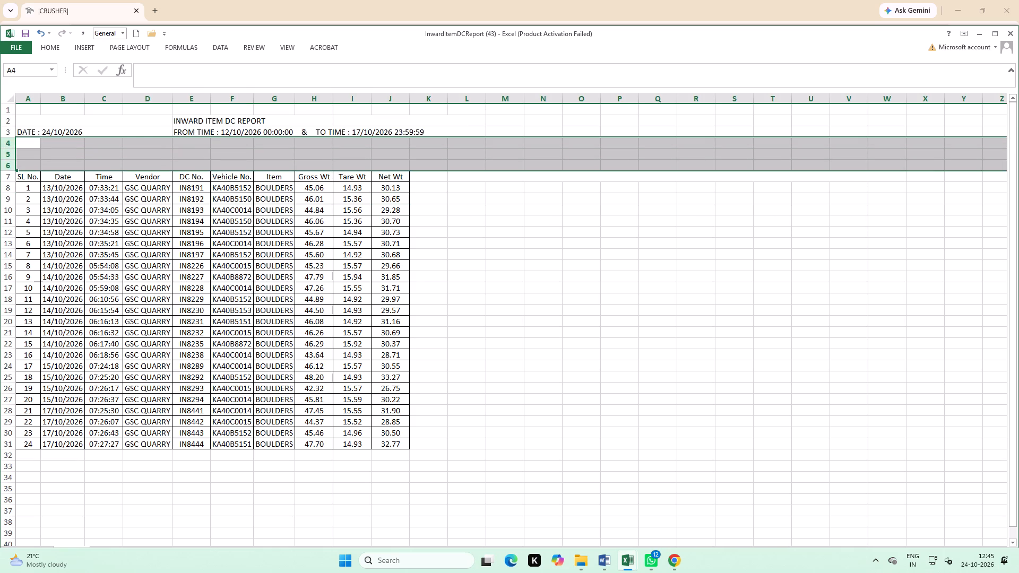
{"action": "right_click", "coordinate": [87, 149]}
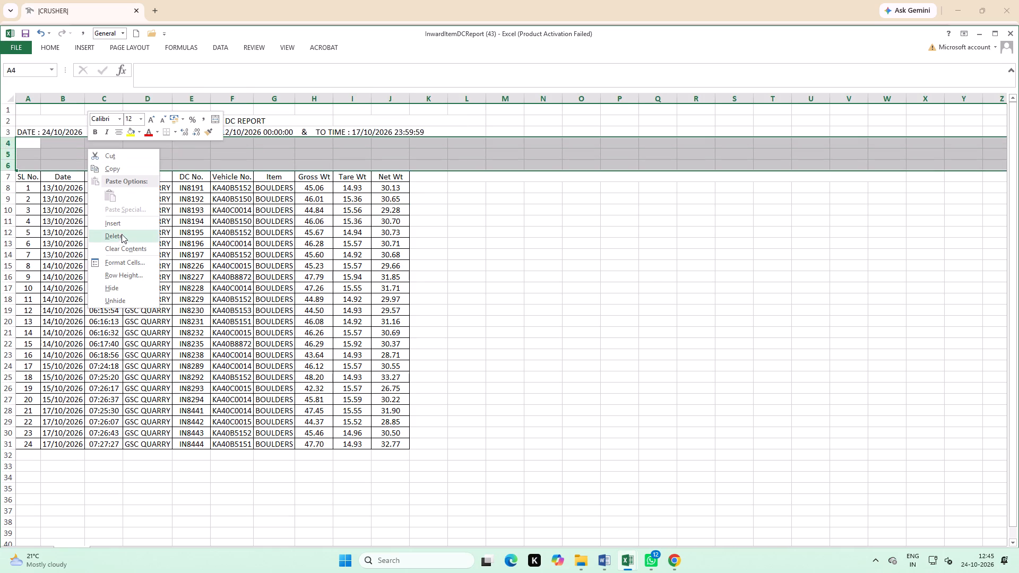
{"action": "left_click", "coordinate": [120, 237]}
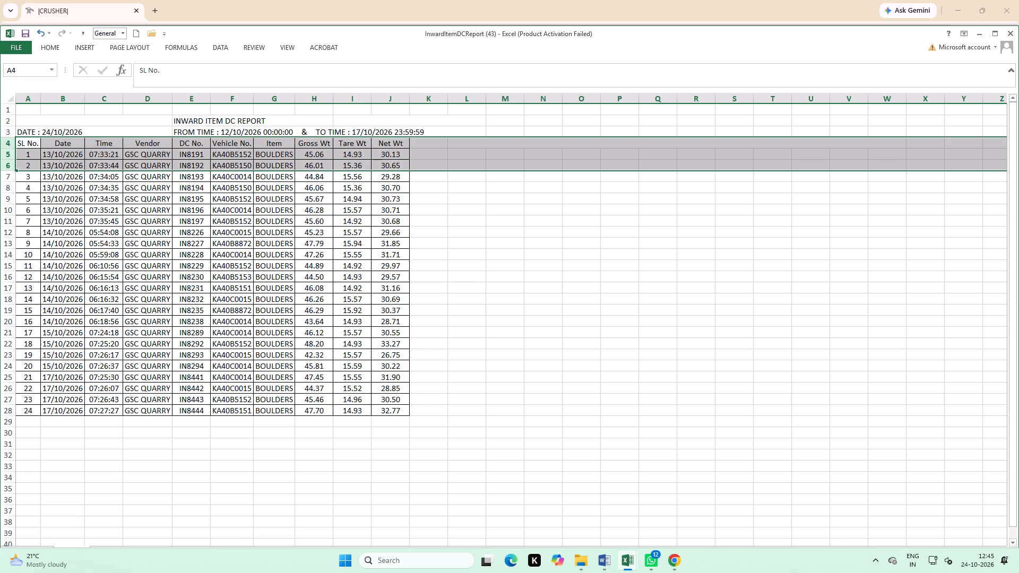
{"action": "left_click", "coordinate": [571, 259]}
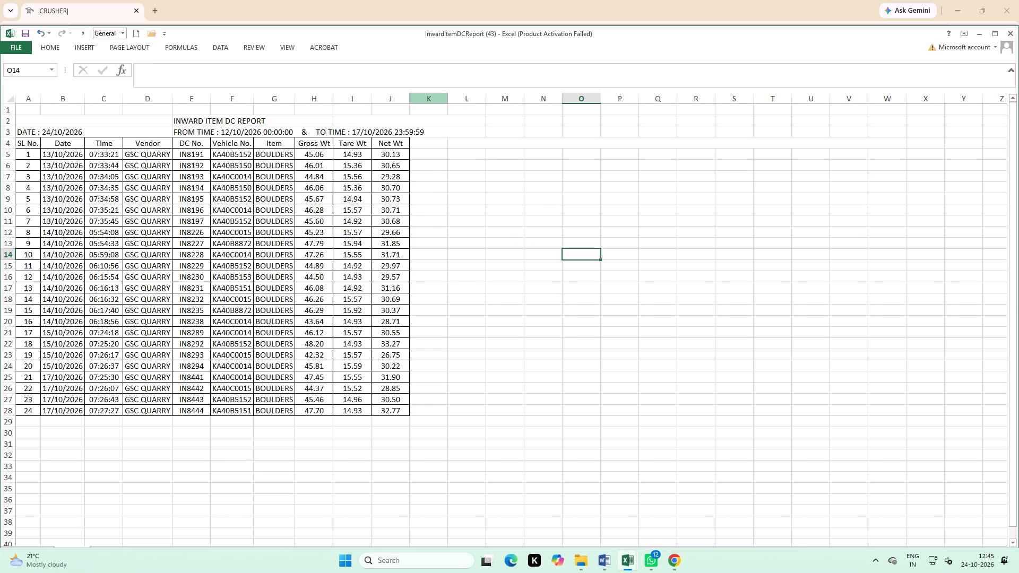
Unmerge the DATE heading cell A3:D3.
{"action": "left_click", "coordinate": [129, 133]}
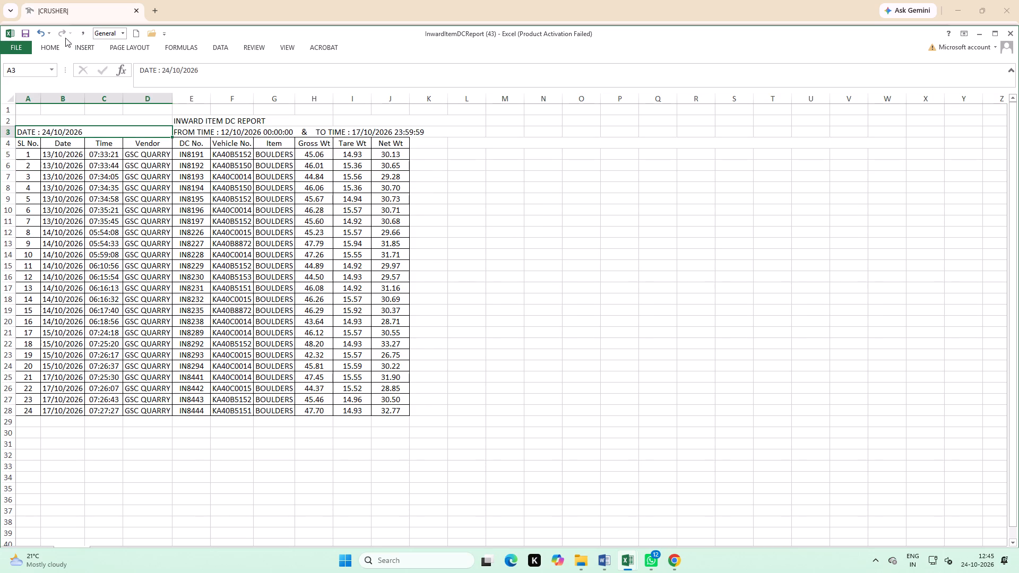
{"action": "left_click", "coordinate": [49, 49]}
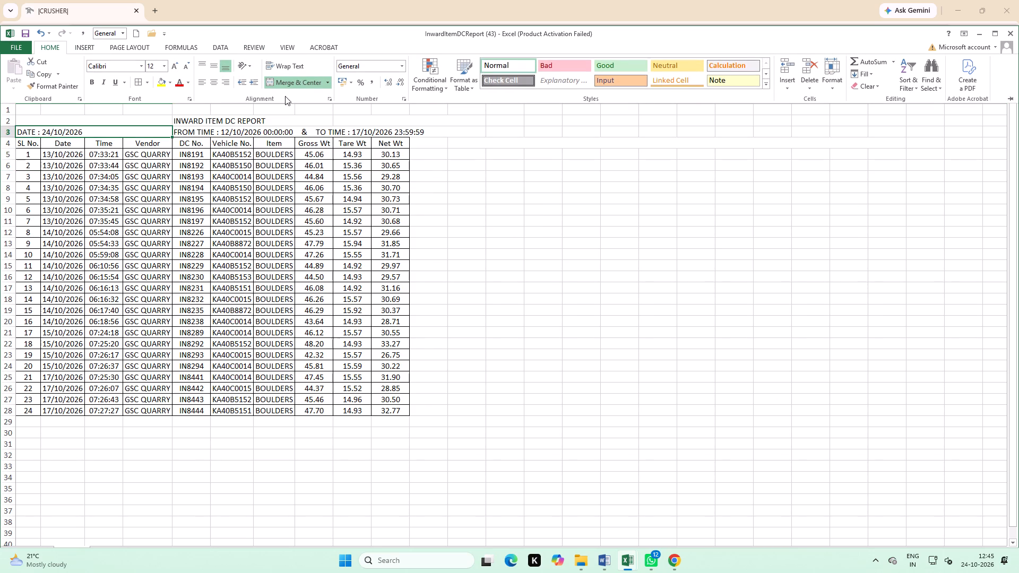
{"action": "left_click", "coordinate": [317, 84]}
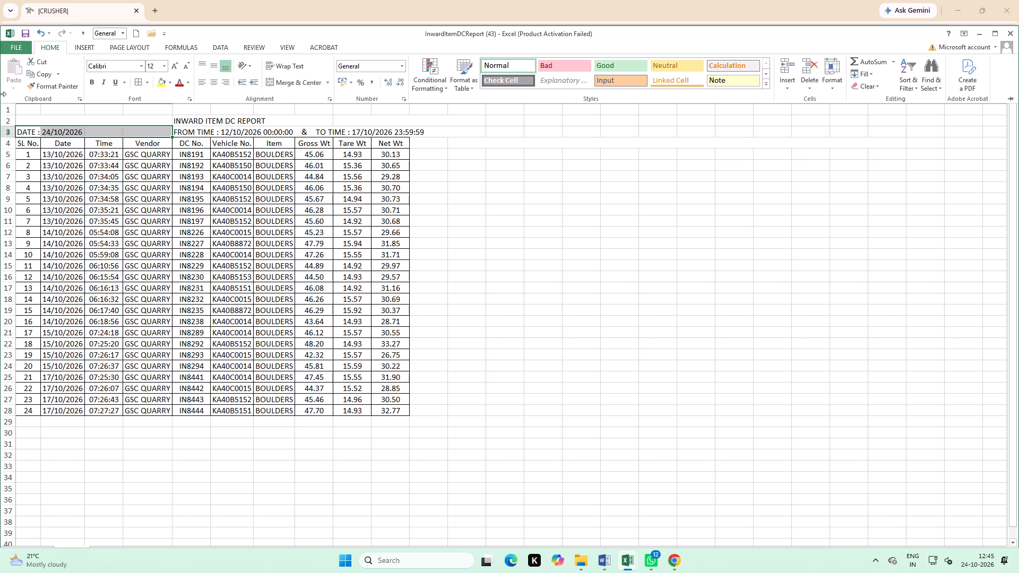
{"action": "left_click", "coordinate": [111, 206]}
{"action": "left_click", "coordinate": [60, 169]}
Merge and centre the DATE heading across A3:C3.
{"action": "left_click_drag", "start_coordinate": [25, 136], "coordinate": [106, 132]}
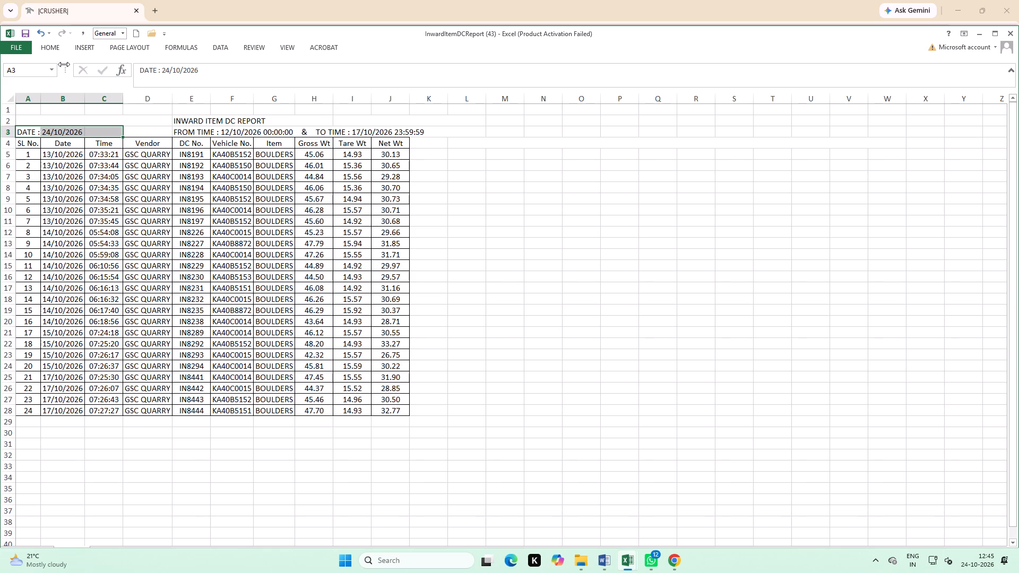
{"action": "left_click", "coordinate": [53, 47]}
{"action": "left_click", "coordinate": [292, 79]}
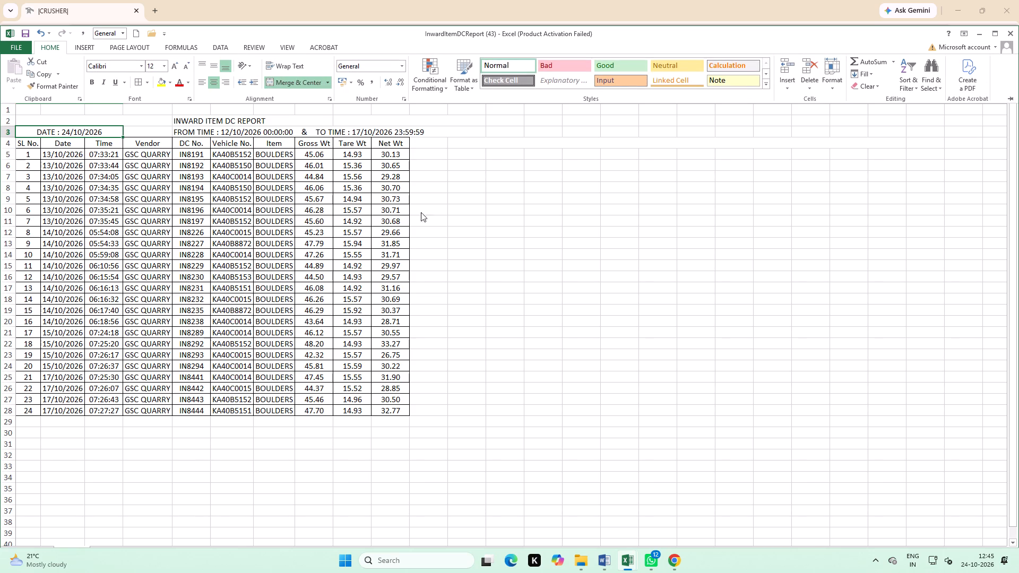
{"action": "left_click", "coordinate": [632, 215]}
{"action": "left_click", "coordinate": [485, 243]}
Unmerge the FROM TIME / TO TIME heading cells in the range D3:L3.
{"action": "left_click_drag", "start_coordinate": [144, 135], "coordinate": [184, 133]}
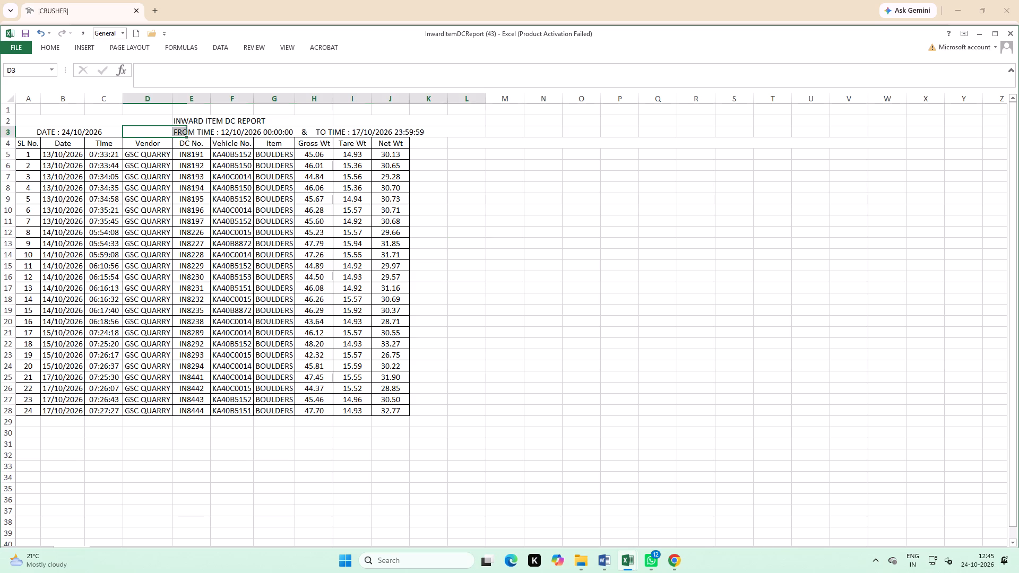
{"action": "left_click_drag", "start_coordinate": [184, 133], "coordinate": [338, 135]}
{"action": "left_click", "coordinate": [56, 54]}
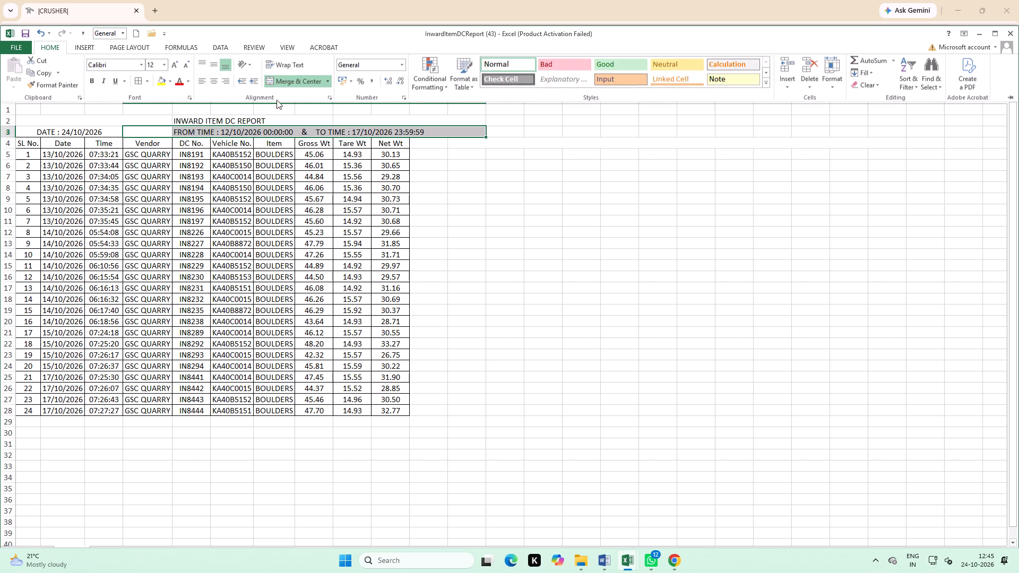
{"action": "left_click", "coordinate": [293, 79]}
{"action": "left_click", "coordinate": [554, 215]}
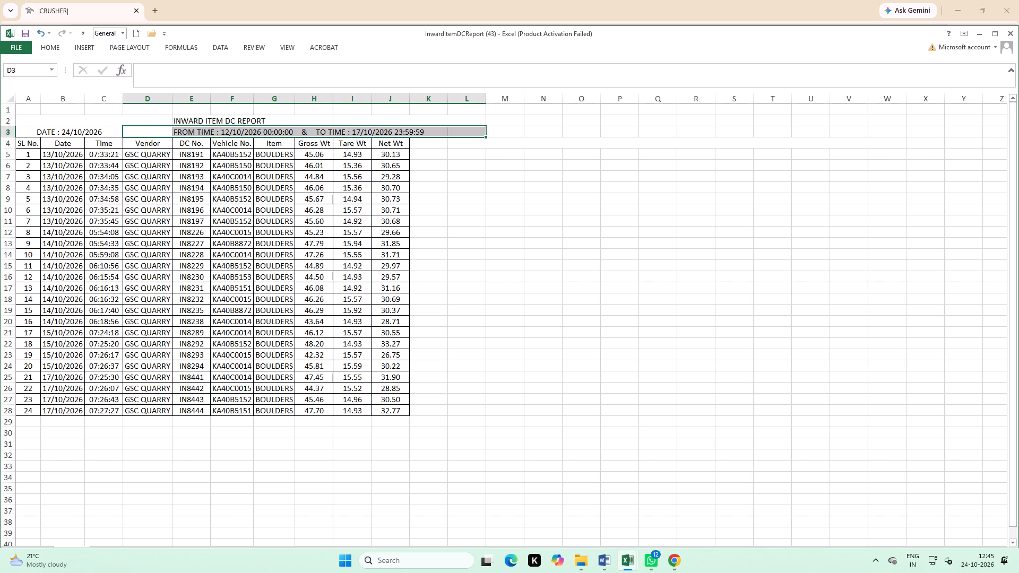
{"action": "left_click", "coordinate": [595, 247]}
Merge and centre the FROM TIME / TO TIME heading across D3:J3, accepting the merge prompt.
{"action": "left_click_drag", "start_coordinate": [151, 133], "coordinate": [409, 135]}
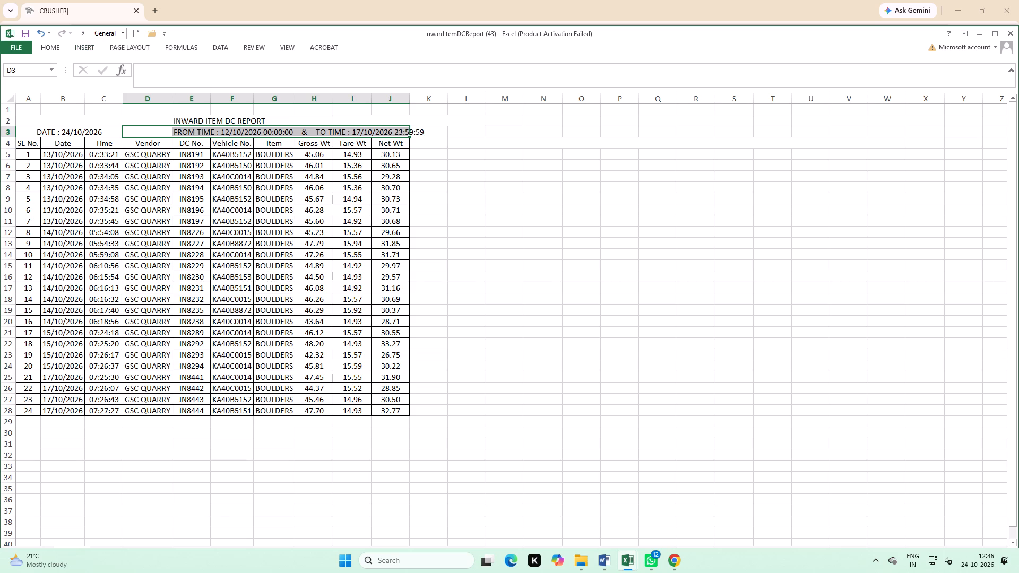
{"action": "left_click", "coordinate": [56, 51]}
{"action": "left_click", "coordinate": [295, 84]}
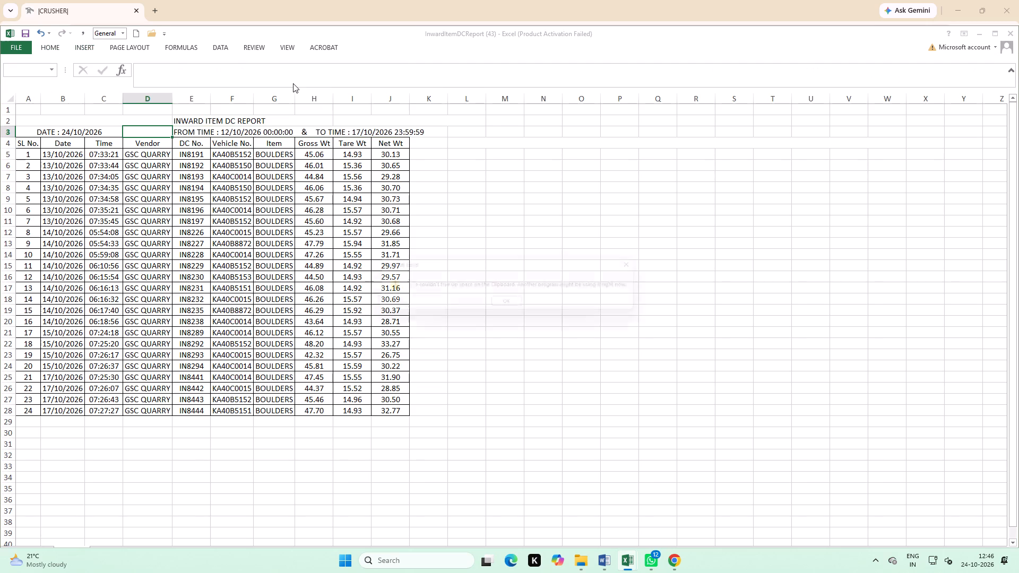
{"action": "left_click", "coordinate": [509, 307]}
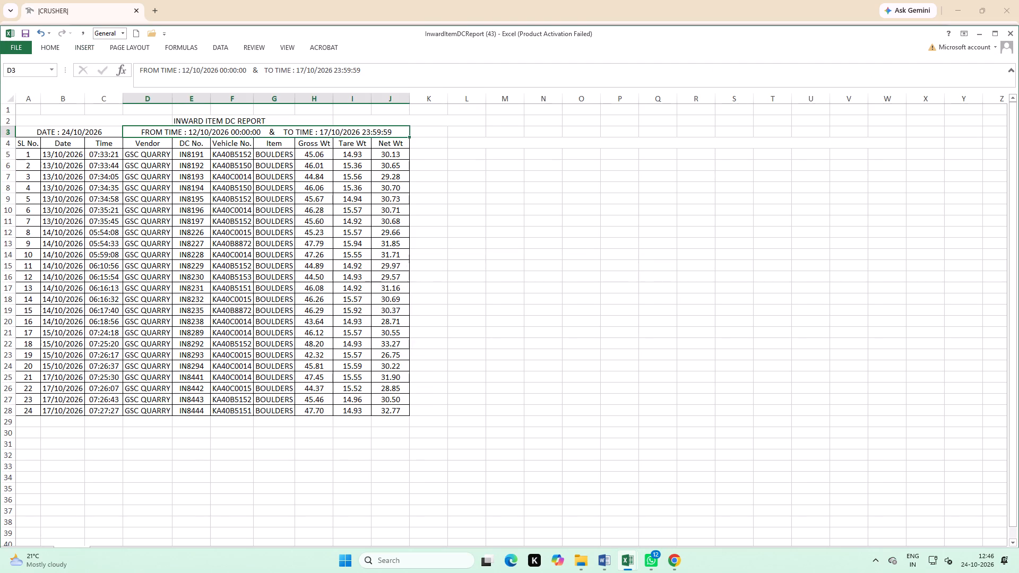
{"action": "left_click", "coordinate": [534, 270]}
{"action": "left_click", "coordinate": [607, 249]}
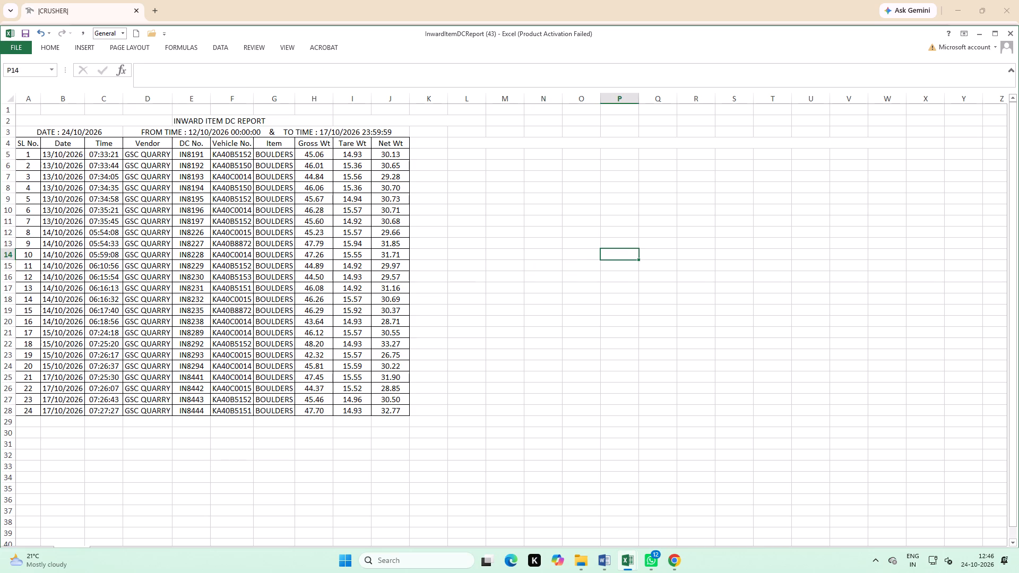
Unmerge the empty cell I2:L2 beside the INWARD ITEM DC REPORT title.
{"action": "left_click", "coordinate": [358, 123]}
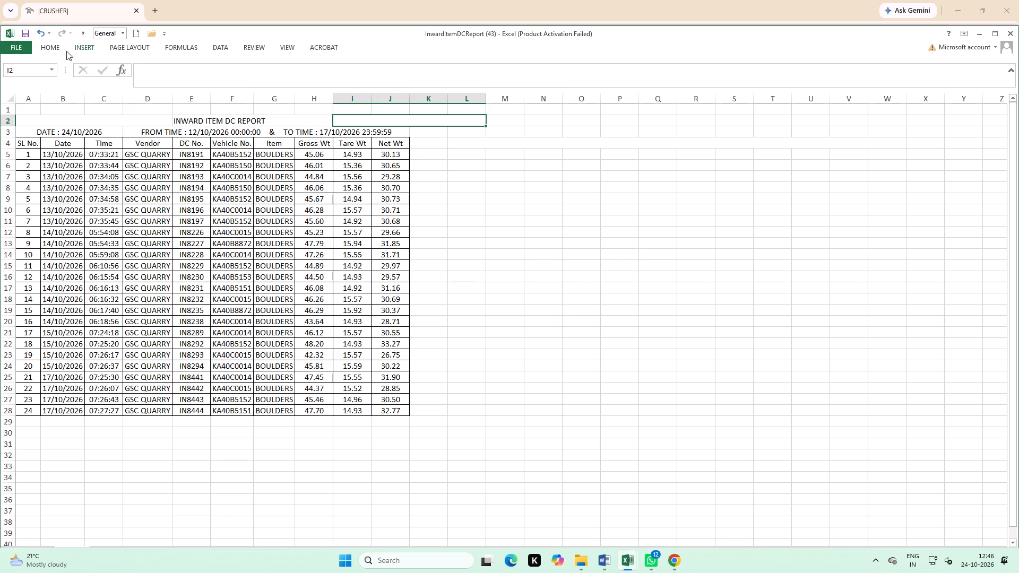
{"action": "left_click", "coordinate": [40, 46]}
{"action": "left_click", "coordinate": [297, 79]}
{"action": "left_click", "coordinate": [619, 215]}
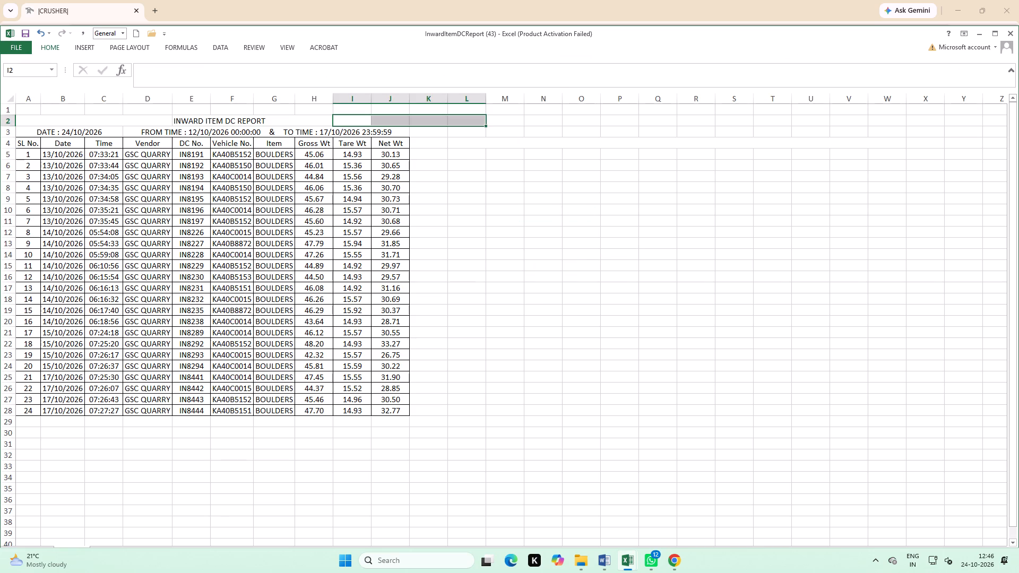
{"action": "left_click", "coordinate": [559, 210]}
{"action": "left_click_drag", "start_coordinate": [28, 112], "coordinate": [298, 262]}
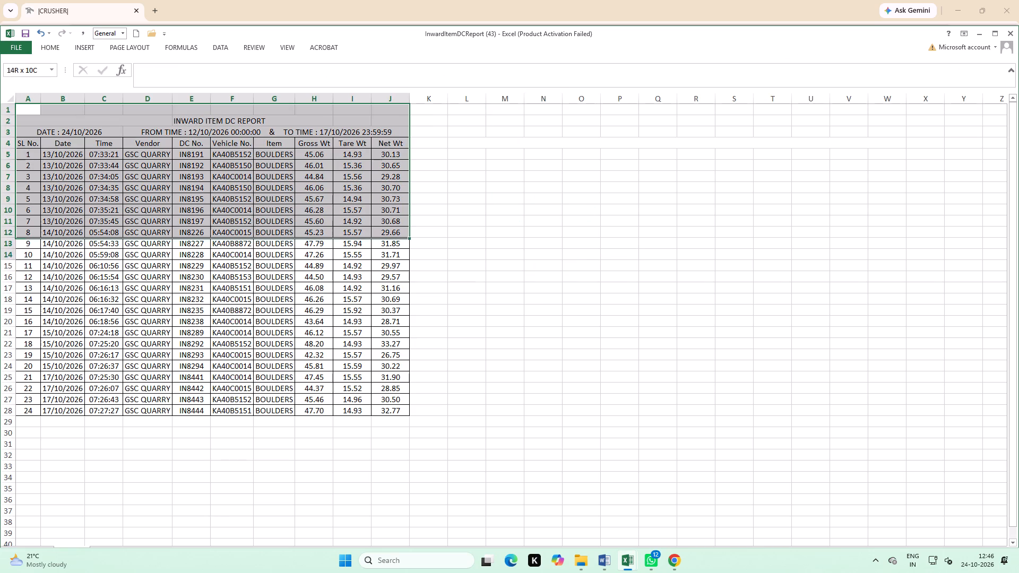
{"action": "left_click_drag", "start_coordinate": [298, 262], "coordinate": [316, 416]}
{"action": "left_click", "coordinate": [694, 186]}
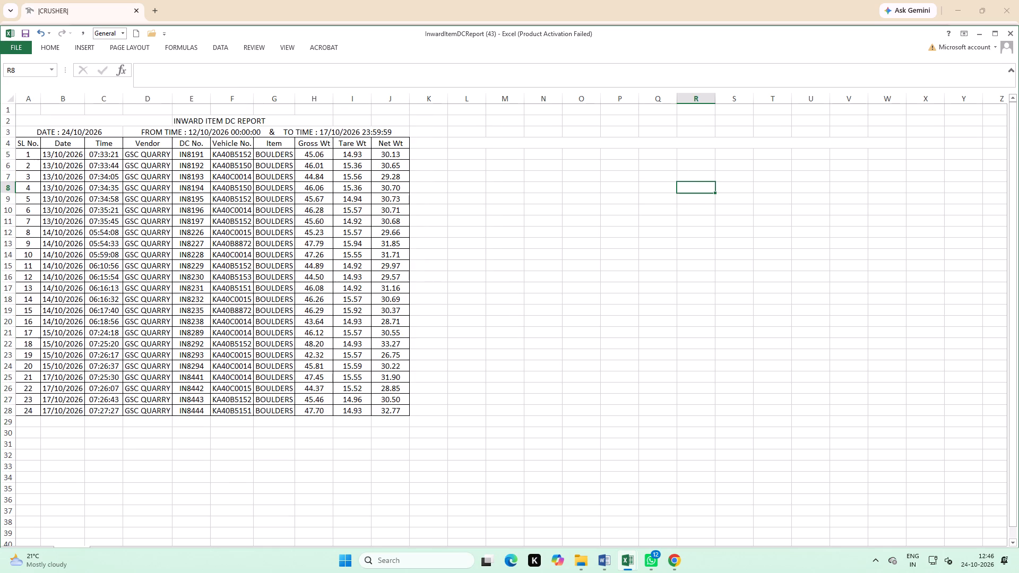
Delete the empty row 1 above the INWARD ITEM DC REPORT title.
{"action": "left_click", "coordinate": [5, 112]}
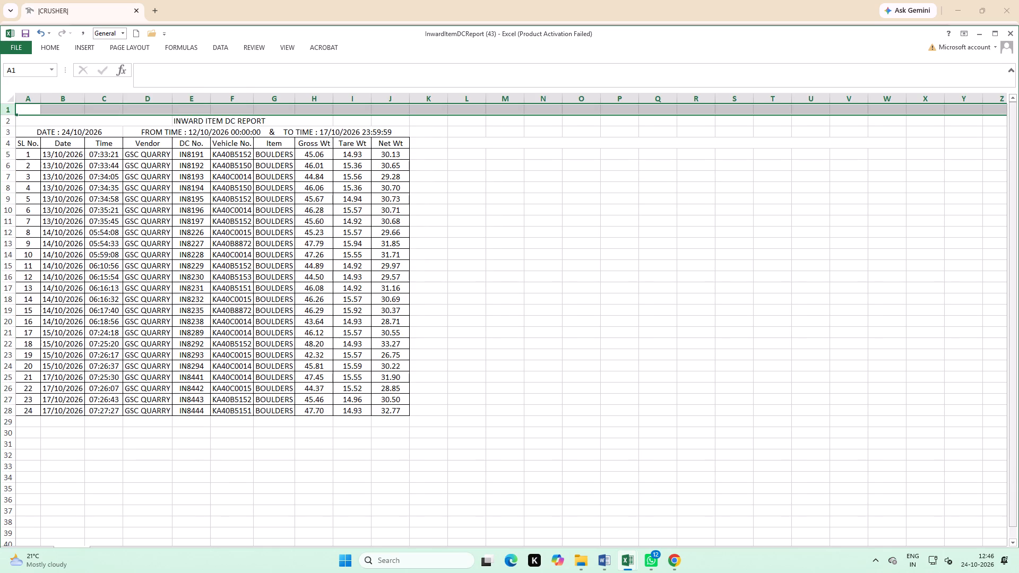
{"action": "right_click", "coordinate": [221, 110]}
{"action": "left_click", "coordinate": [239, 196]}
{"action": "left_click", "coordinate": [605, 230]}
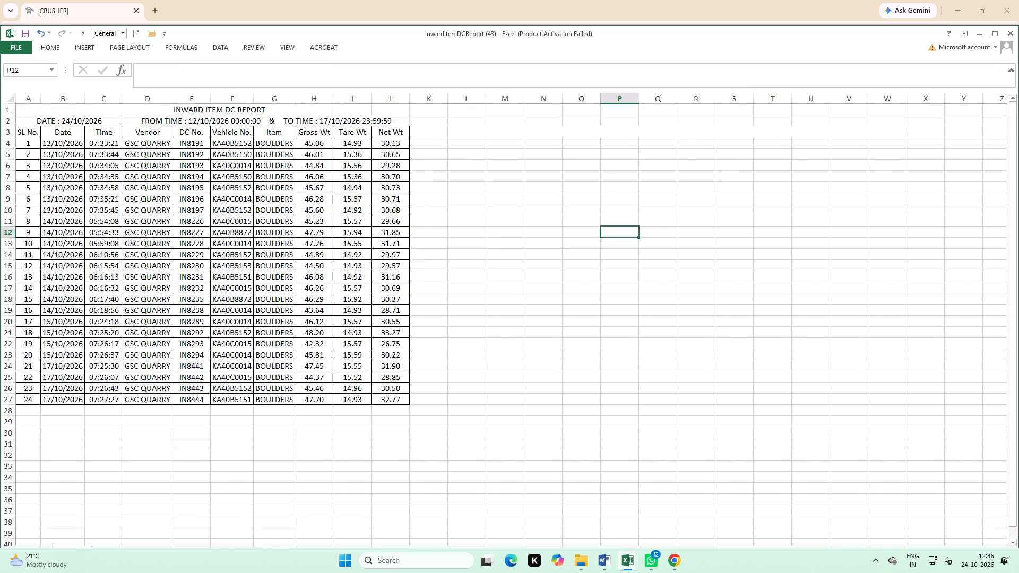
Apply cell borders to the whole report range A1:J27, including the title and heading rows.
{"action": "left_click_drag", "start_coordinate": [26, 111], "coordinate": [295, 408]}
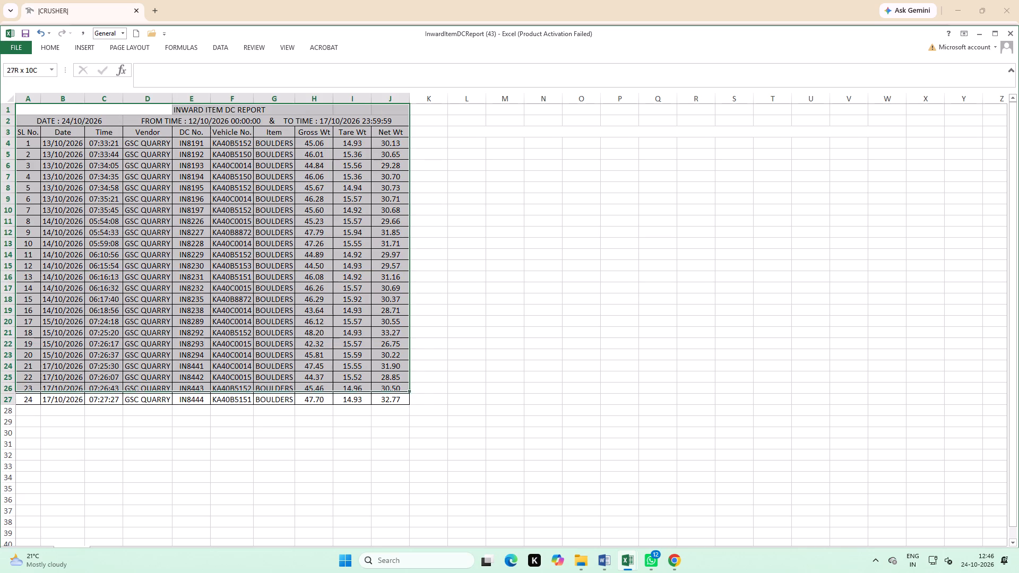
{"action": "left_click_drag", "start_coordinate": [295, 408], "coordinate": [303, 401]}
{"action": "left_click", "coordinate": [53, 42]}
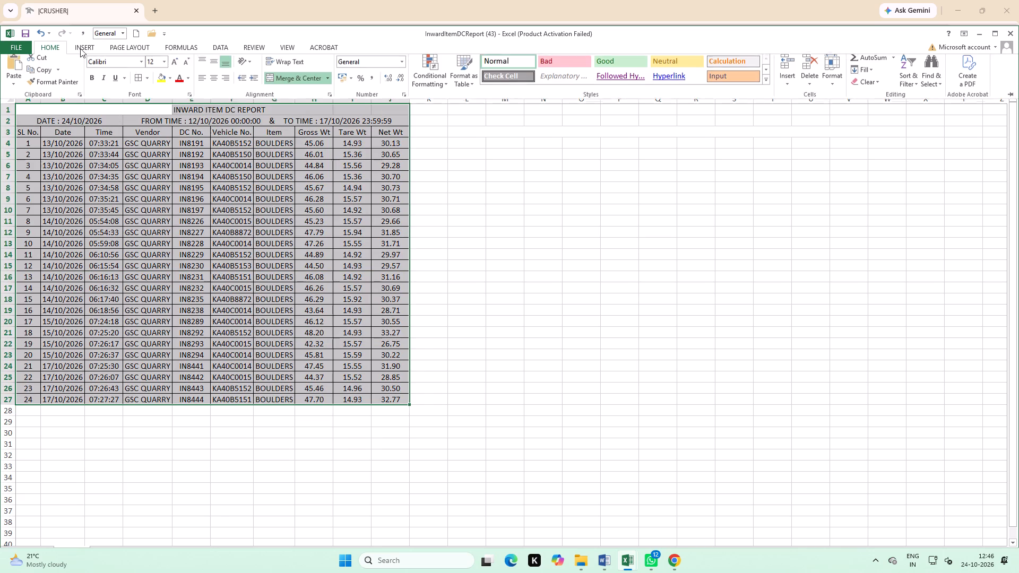
{"action": "left_click", "coordinate": [136, 77]}
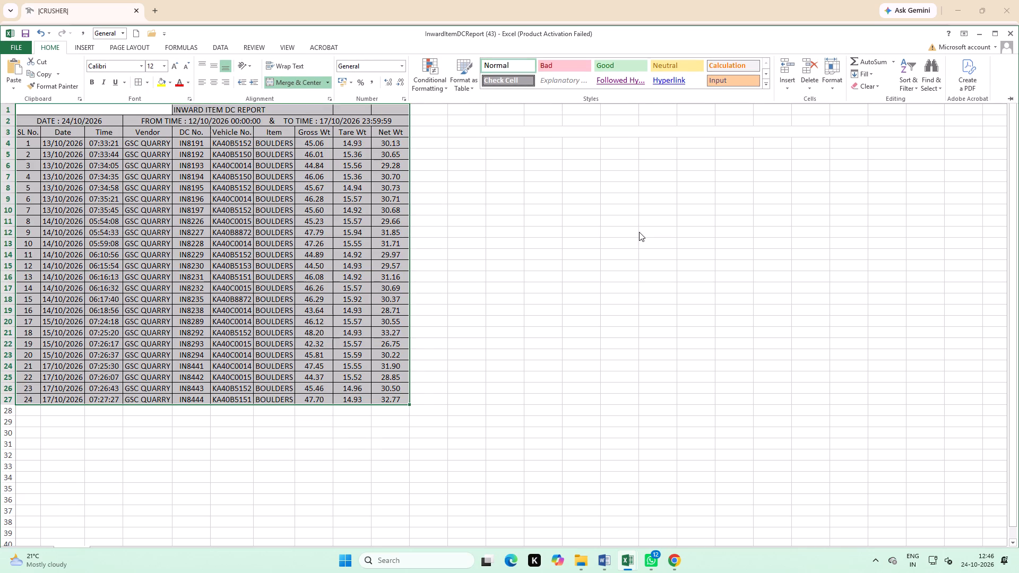
{"action": "left_click", "coordinate": [626, 236]}
{"action": "left_click", "coordinate": [569, 223]}
Calculate Net Wt in J4 with the formula =H4-I4 and fill it down the column to row 27.
{"action": "left_click", "coordinate": [398, 142]}
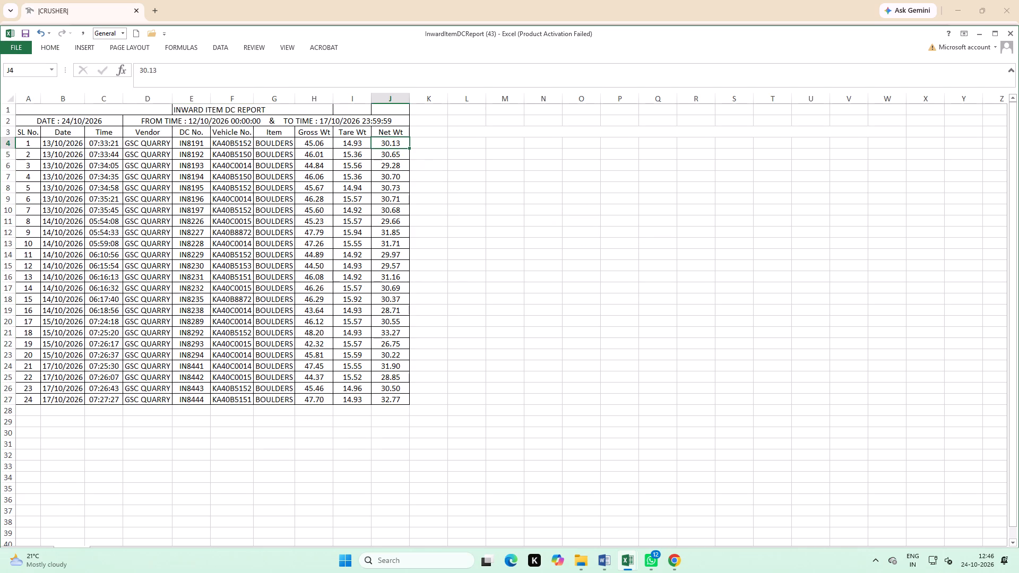
{"action": "key", "text": "equal"}
{"action": "left_click", "coordinate": [318, 143]}
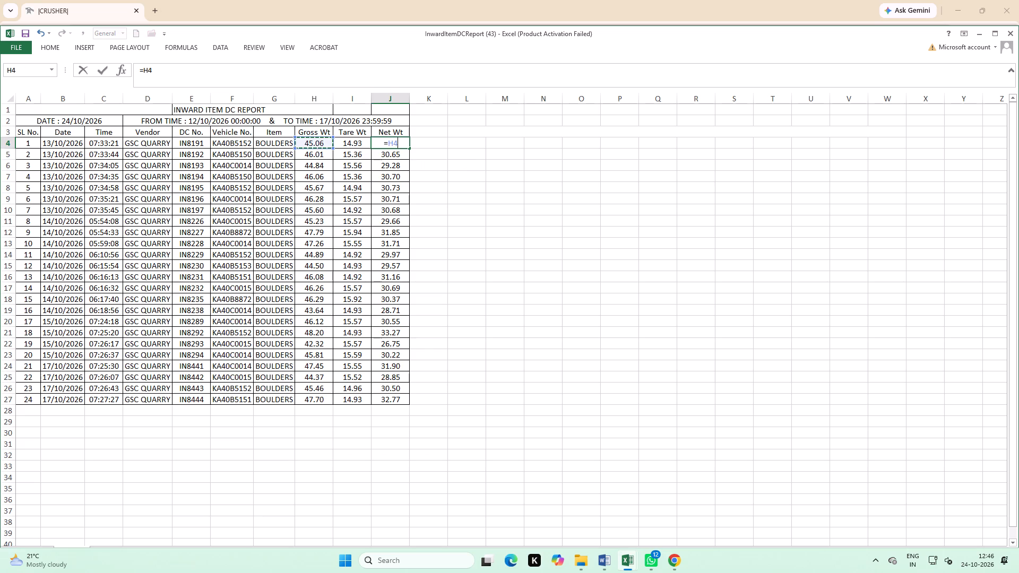
{"action": "key", "text": "minus"}
{"action": "left_click", "coordinate": [369, 143]}
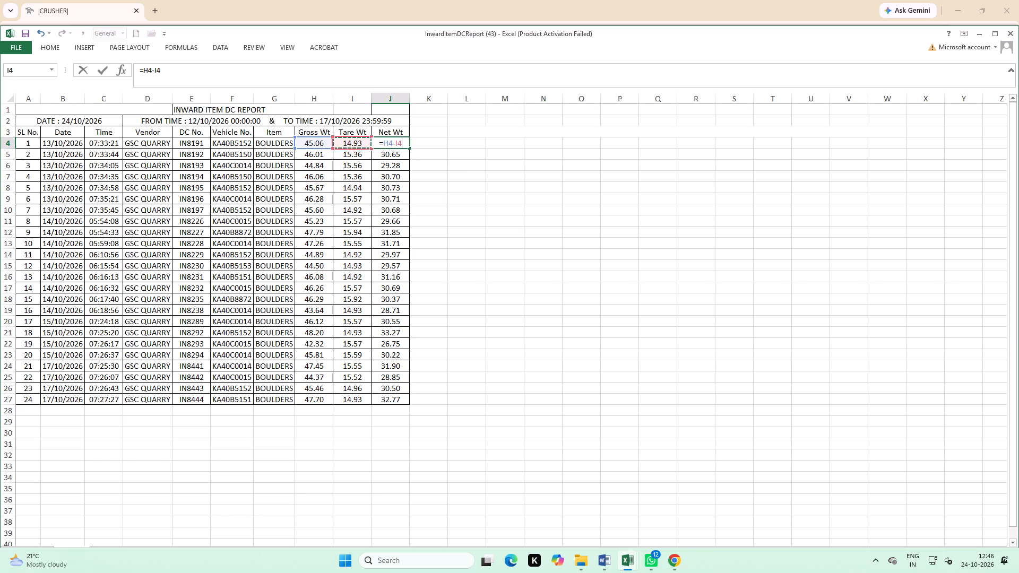
{"action": "key", "text": "Return"}
{"action": "left_click", "coordinate": [399, 145]}
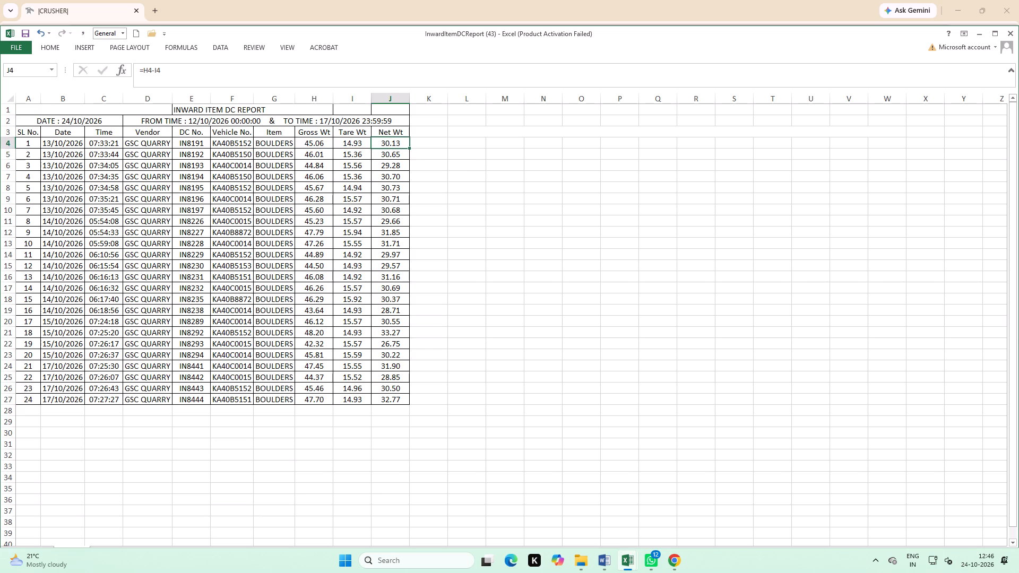
{"action": "double_click", "coordinate": [410, 147]}
{"action": "left_click", "coordinate": [493, 299]}
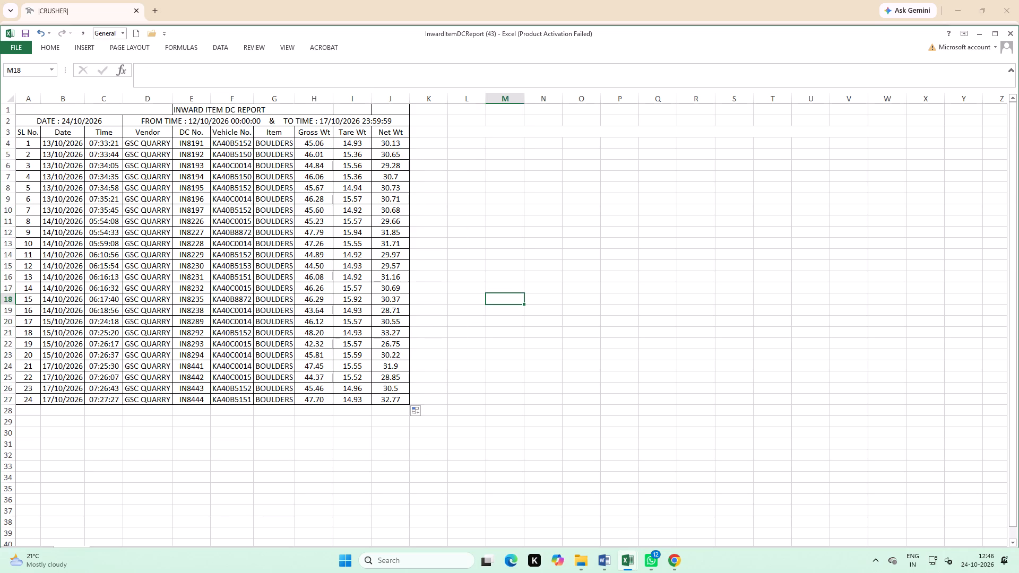
Add a sum of the Net Wt column in cell J29 with the formula =SUM(J4:J28).
{"action": "left_click", "coordinate": [392, 414]}
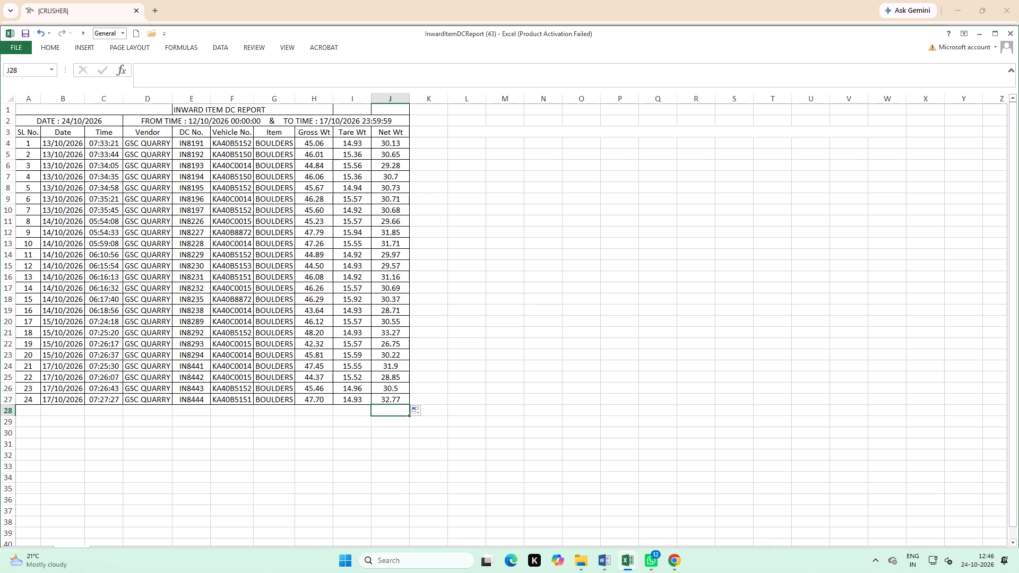
{"action": "left_click", "coordinate": [386, 421]}
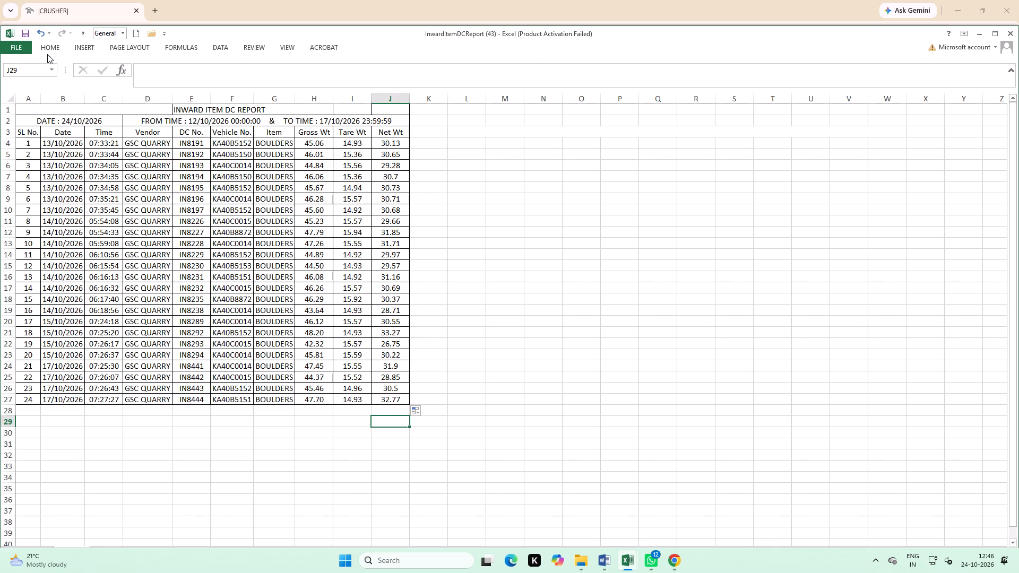
{"action": "left_click", "coordinate": [47, 48]}
{"action": "left_click", "coordinate": [870, 56]}
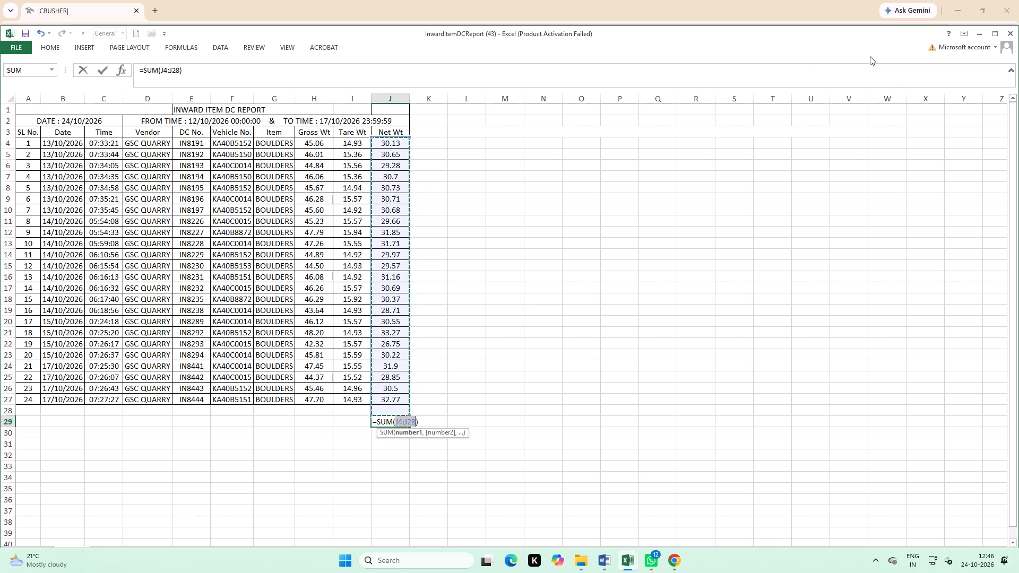
{"action": "key", "text": "Return"}
{"action": "left_click", "coordinate": [478, 396]}
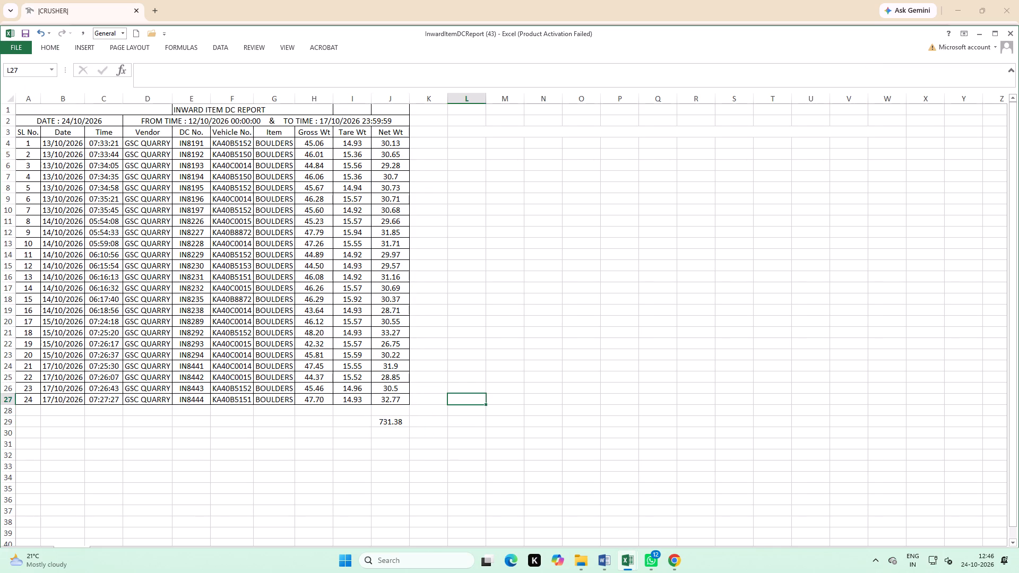
Enter the label Total in cell I29 beside the Net Wt sum.
{"action": "left_click", "coordinate": [344, 422]}
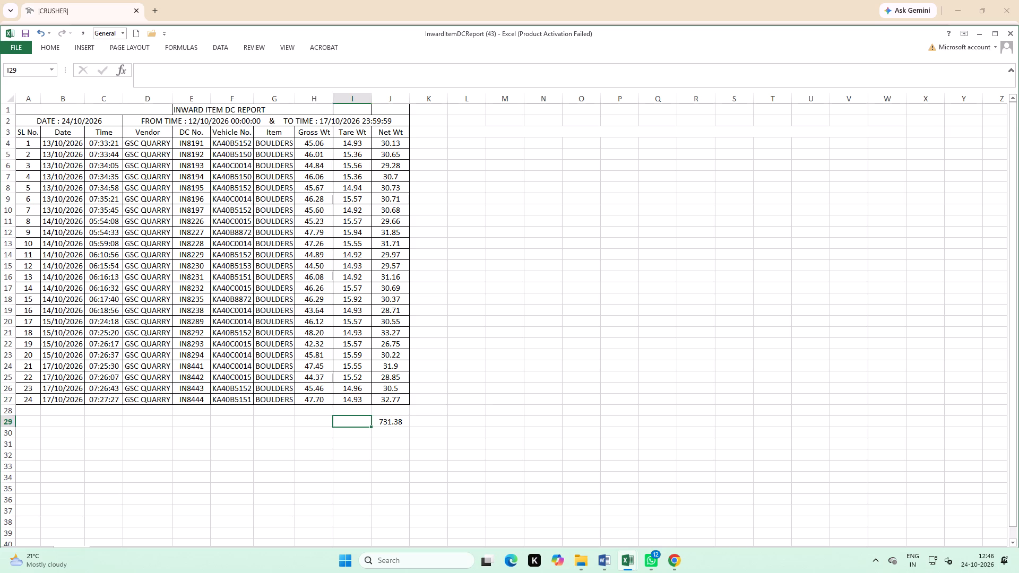
{"action": "key", "text": "o"}
{"action": "type", "text": "tal"}
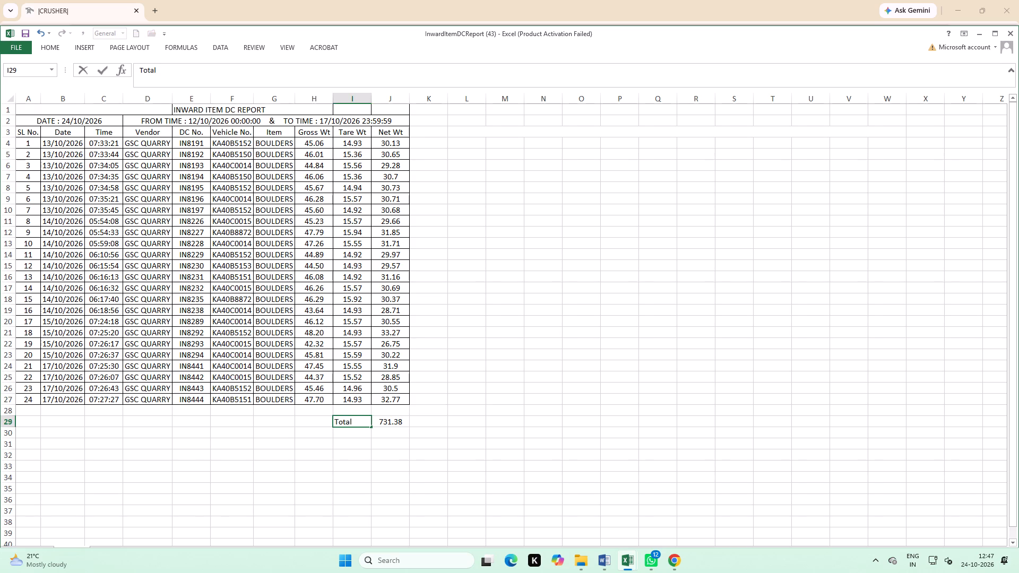
{"action": "left_click", "coordinate": [611, 364]}
Make the Total label and its sum in I29:J29 bold.
{"action": "left_click_drag", "start_coordinate": [353, 424], "coordinate": [379, 424]}
{"action": "left_click", "coordinate": [60, 45]}
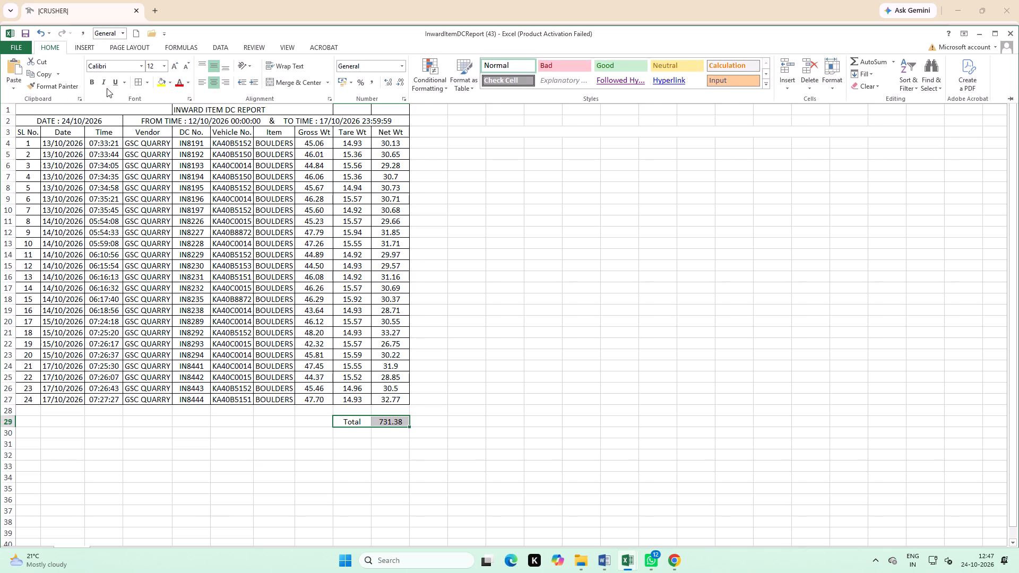
{"action": "left_click", "coordinate": [89, 82]}
{"action": "left_click", "coordinate": [534, 362]}
{"action": "left_click", "coordinate": [549, 312]}
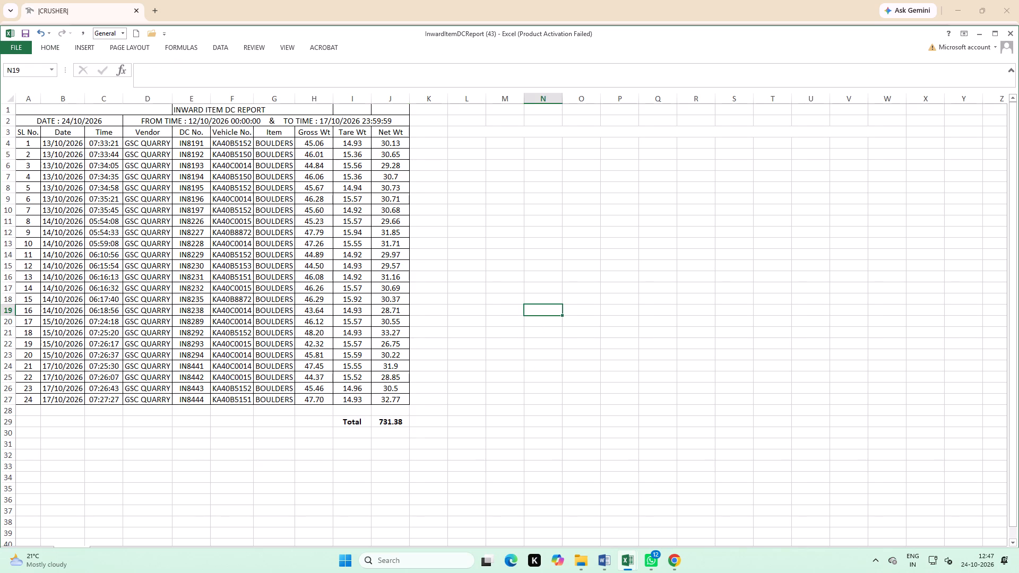
{"action": "scroll", "coordinate": [532, 292], "scroll_direction": "up", "scroll_amount": 10}
{"action": "left_click", "coordinate": [832, 244]}
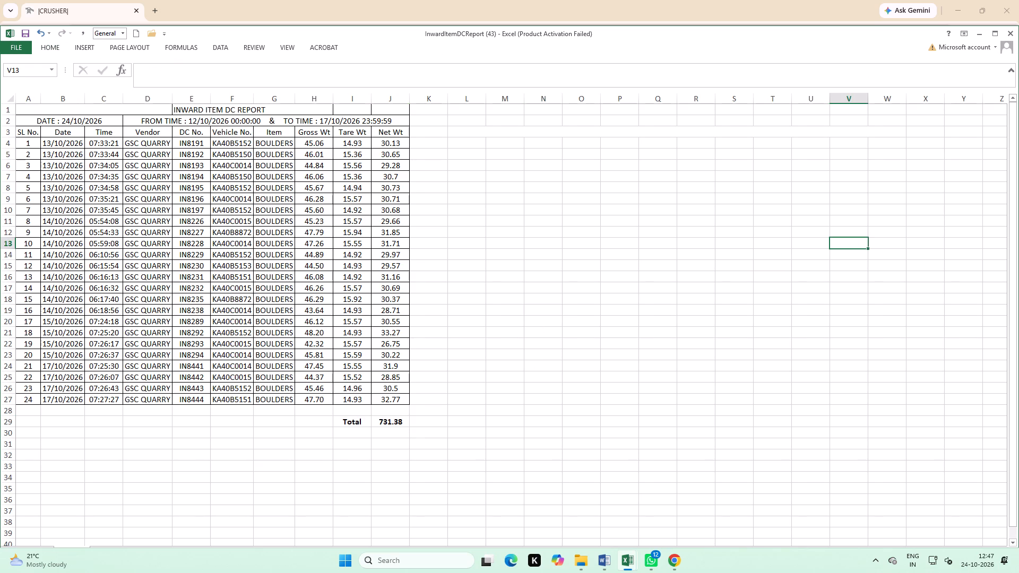
Select the report range A1:J29 and open the print preview.
{"action": "left_click_drag", "start_coordinate": [42, 109], "coordinate": [310, 424]}
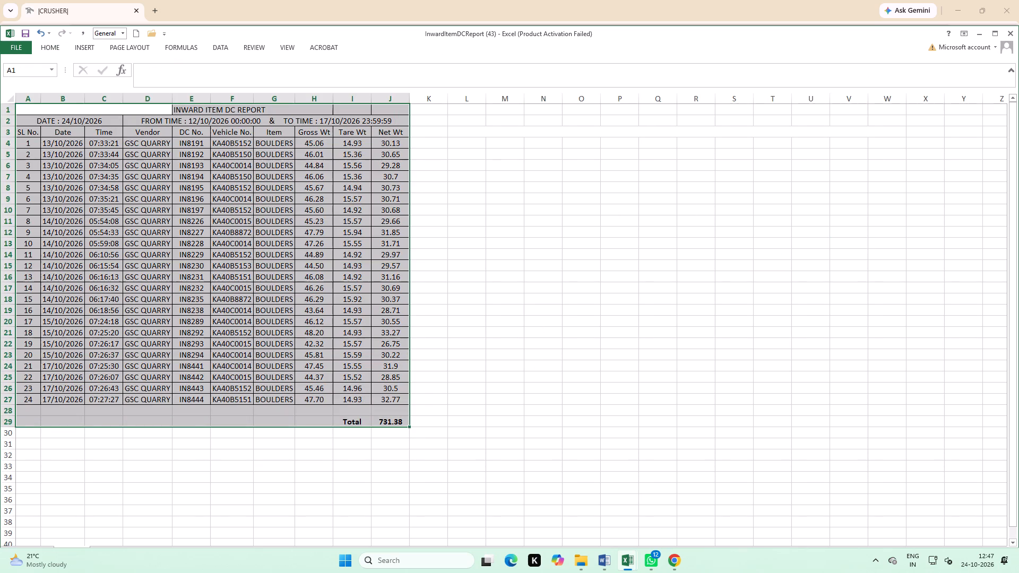
{"action": "right_click", "coordinate": [295, 379]}
{"action": "left_click", "coordinate": [594, 290]}
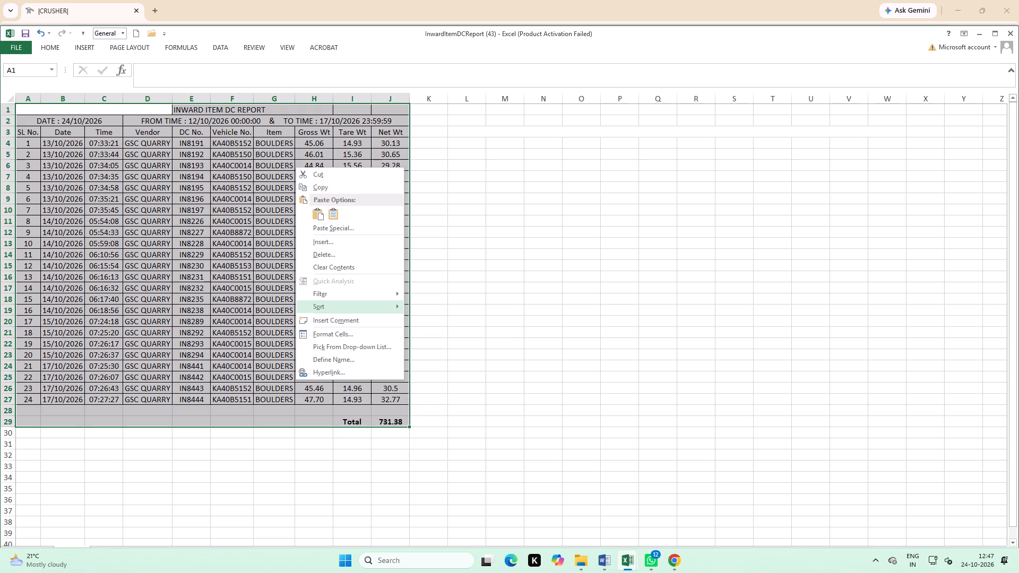
{"action": "key", "text": "ctrl+p"}
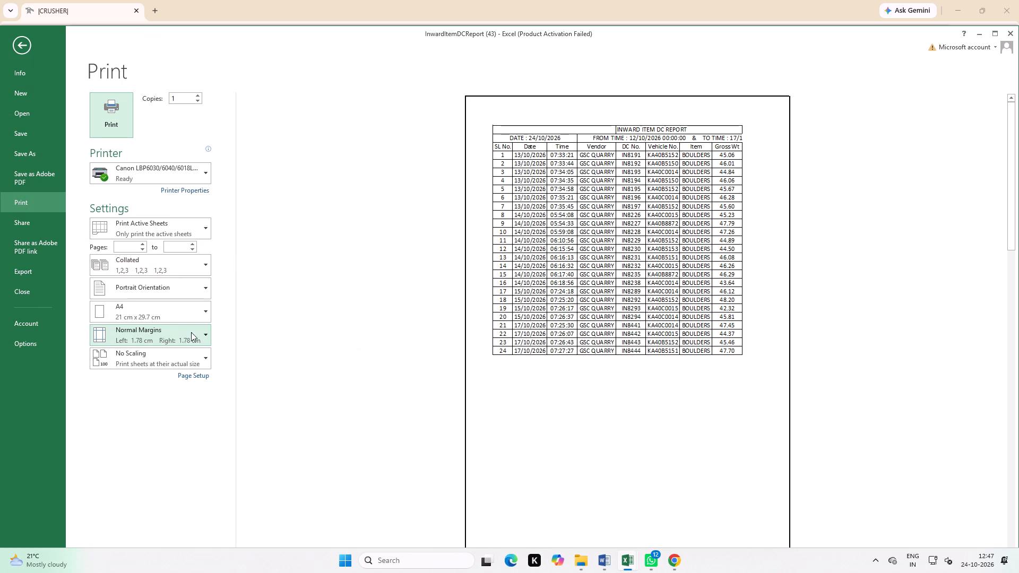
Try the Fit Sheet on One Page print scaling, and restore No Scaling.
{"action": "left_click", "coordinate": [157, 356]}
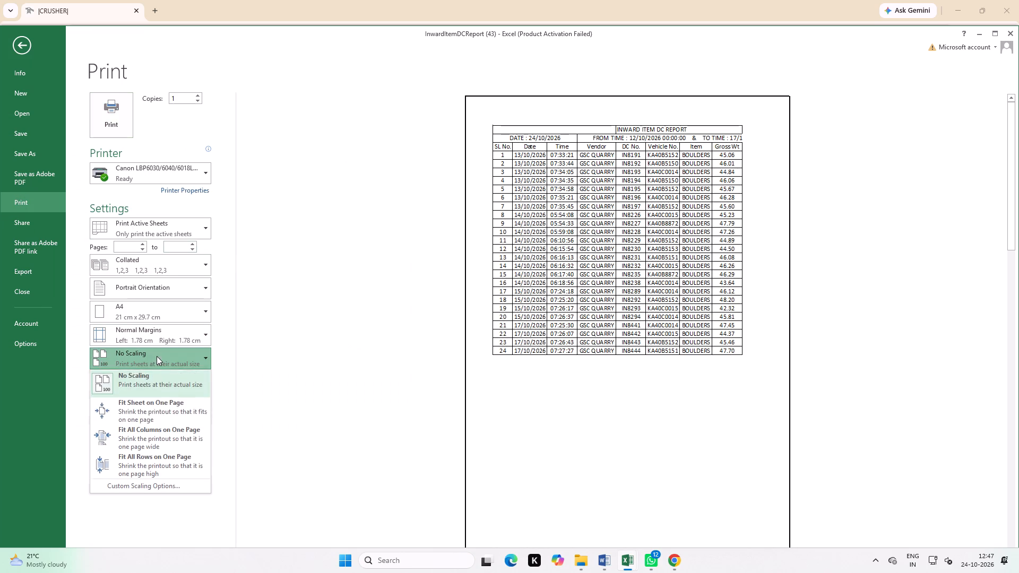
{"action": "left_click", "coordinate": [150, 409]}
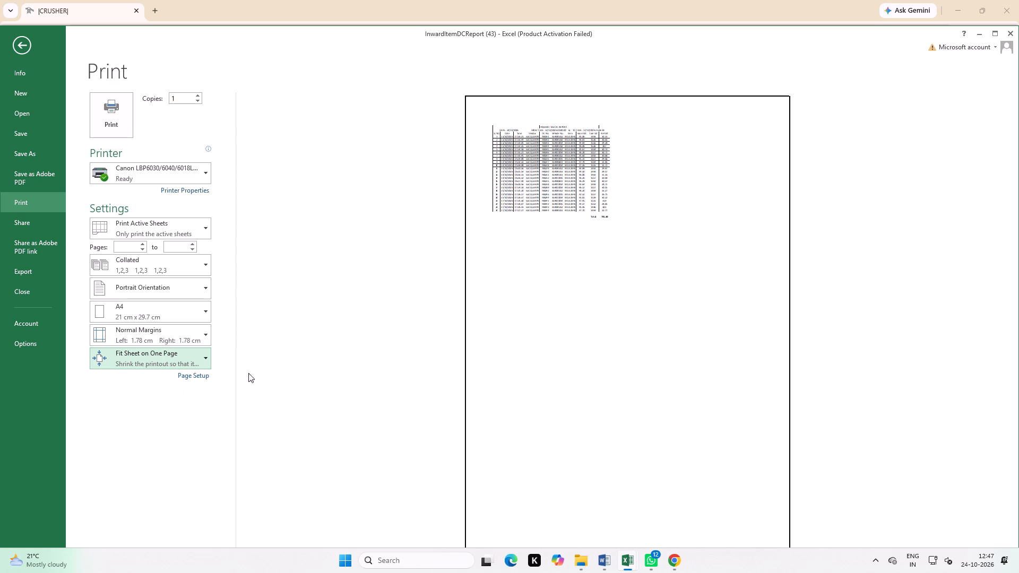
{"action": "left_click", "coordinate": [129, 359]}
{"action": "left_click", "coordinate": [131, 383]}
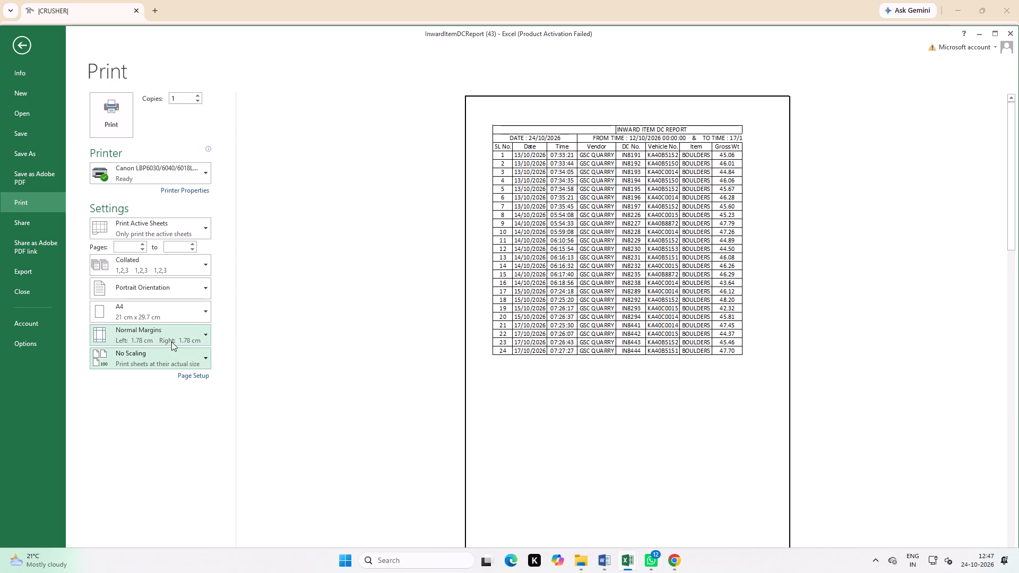
Set the page scaling to 85% of normal size in Page Setup and check the print preview.
{"action": "left_click", "coordinate": [188, 372]}
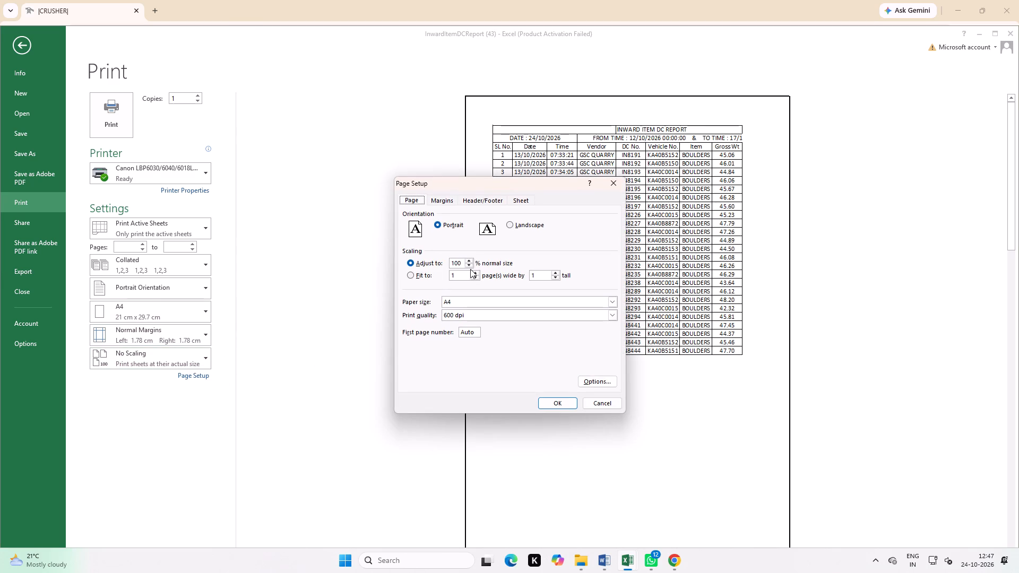
{"action": "double_click", "coordinate": [468, 265]}
{"action": "left_click", "coordinate": [468, 265]}
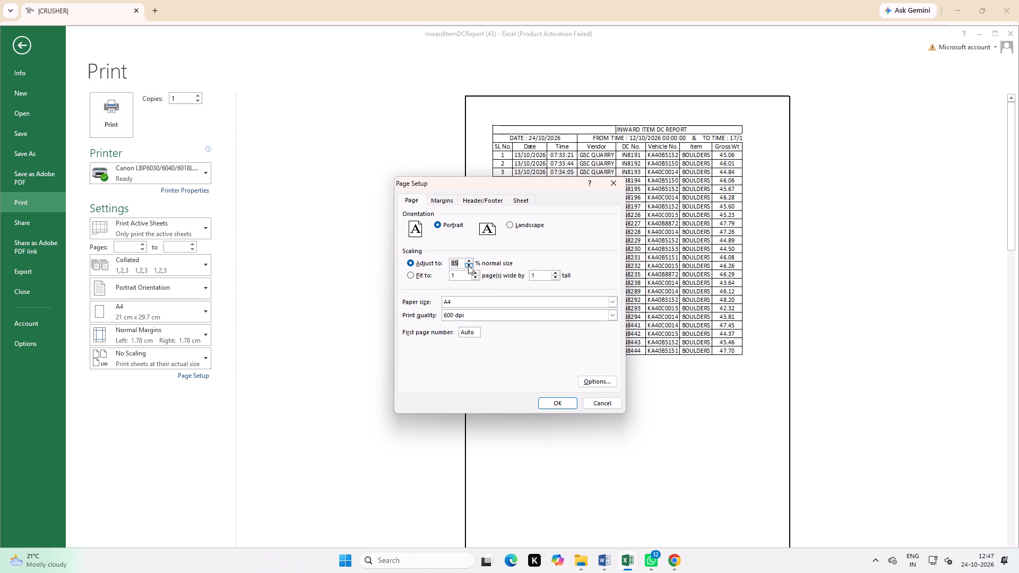
{"action": "left_click", "coordinate": [556, 398]}
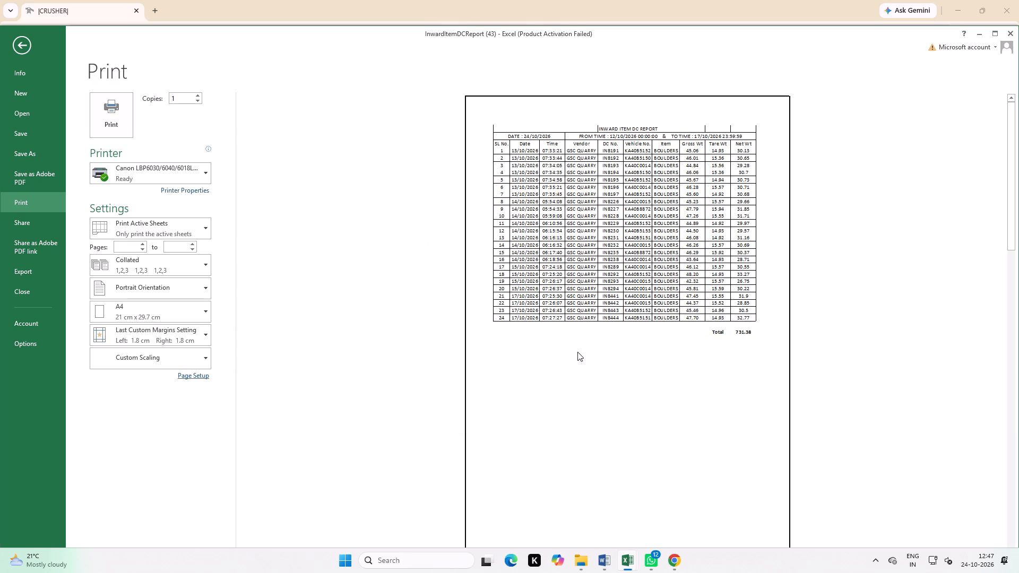
{"action": "scroll", "coordinate": [612, 227], "scroll_direction": "down", "scroll_amount": 5}
{"action": "scroll", "coordinate": [612, 227], "scroll_direction": "up", "scroll_amount": 8}
Publish the report as a PDF named InwardItemDCReport (43) in the Downloads folder.
{"action": "left_click", "coordinate": [35, 274]}
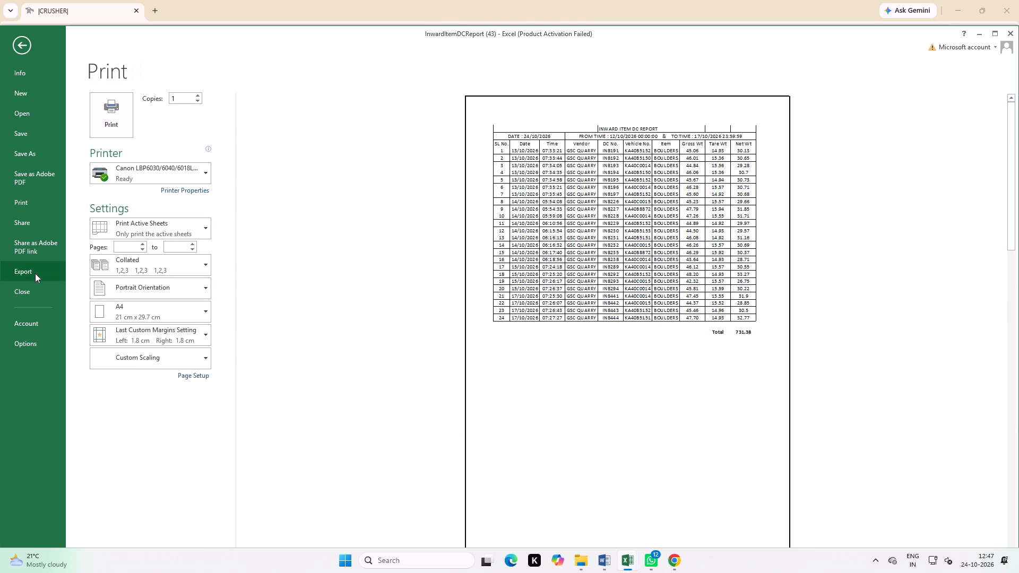
{"action": "left_click", "coordinate": [159, 137]}
{"action": "left_click", "coordinate": [272, 179]}
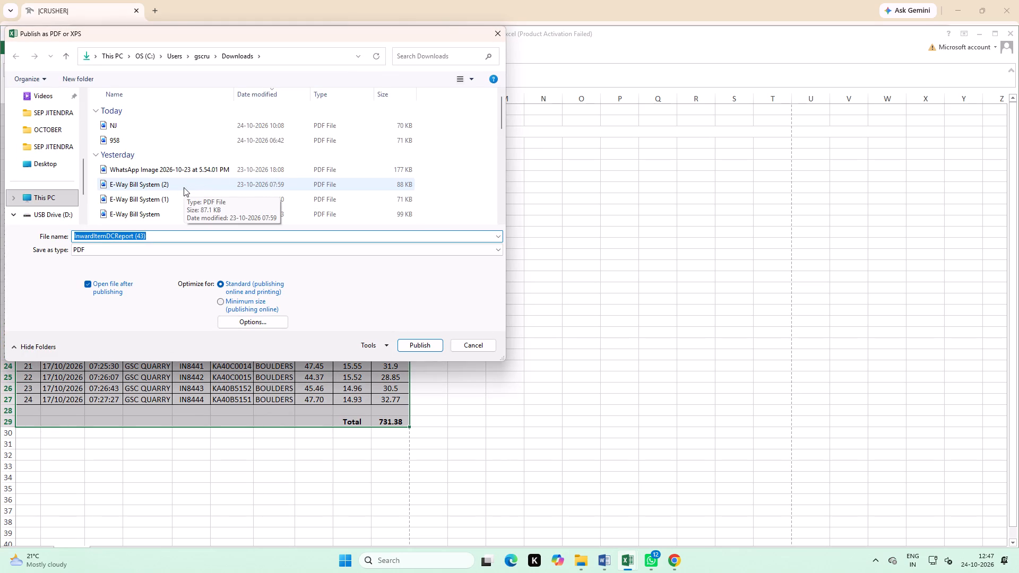
{"action": "scroll", "coordinate": [64, 206], "scroll_direction": "down", "scroll_amount": 2}
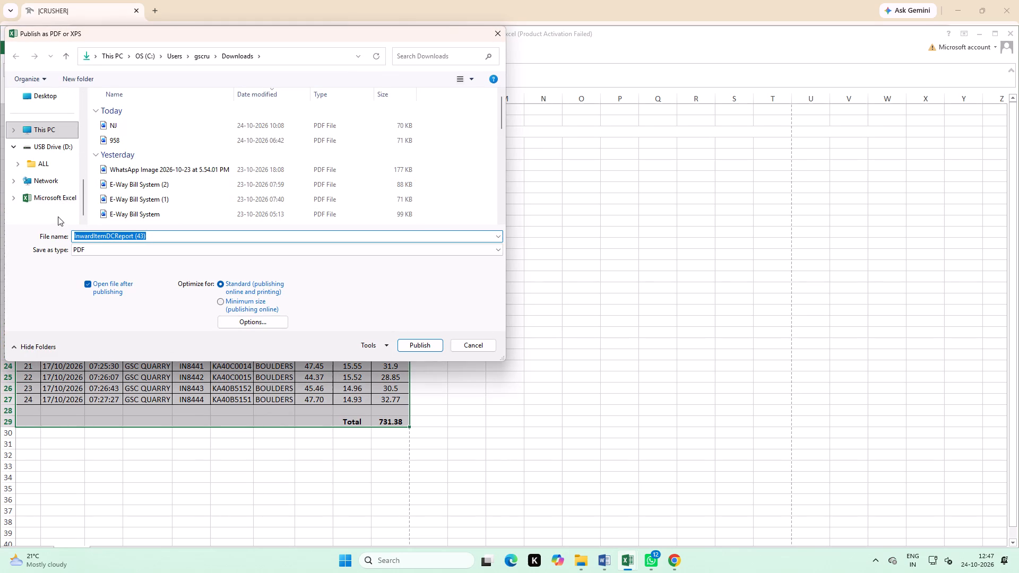
{"action": "scroll", "coordinate": [41, 188], "scroll_direction": "up", "scroll_amount": 2}
{"action": "left_click", "coordinate": [41, 109]}
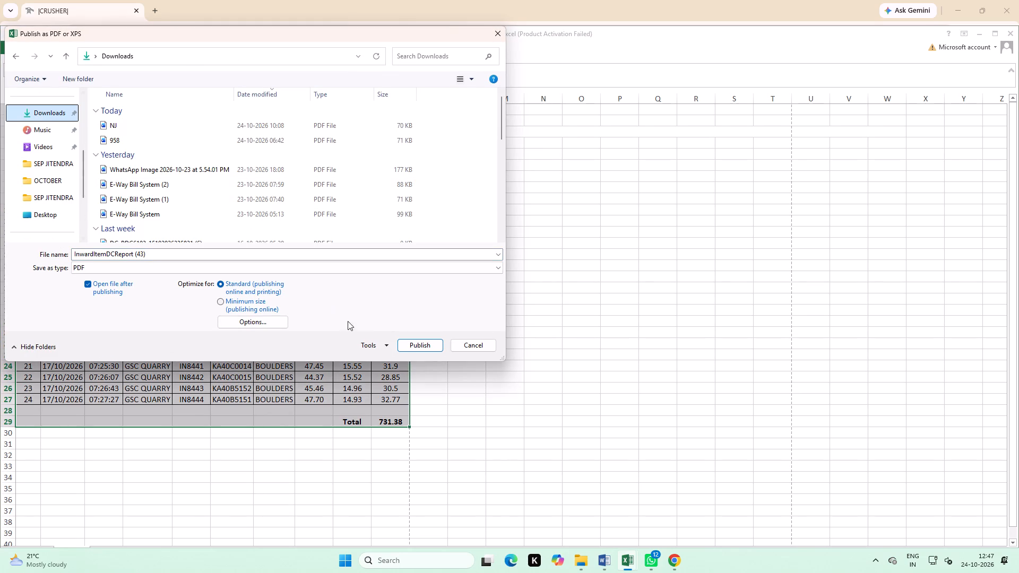
{"action": "left_click", "coordinate": [408, 345]}
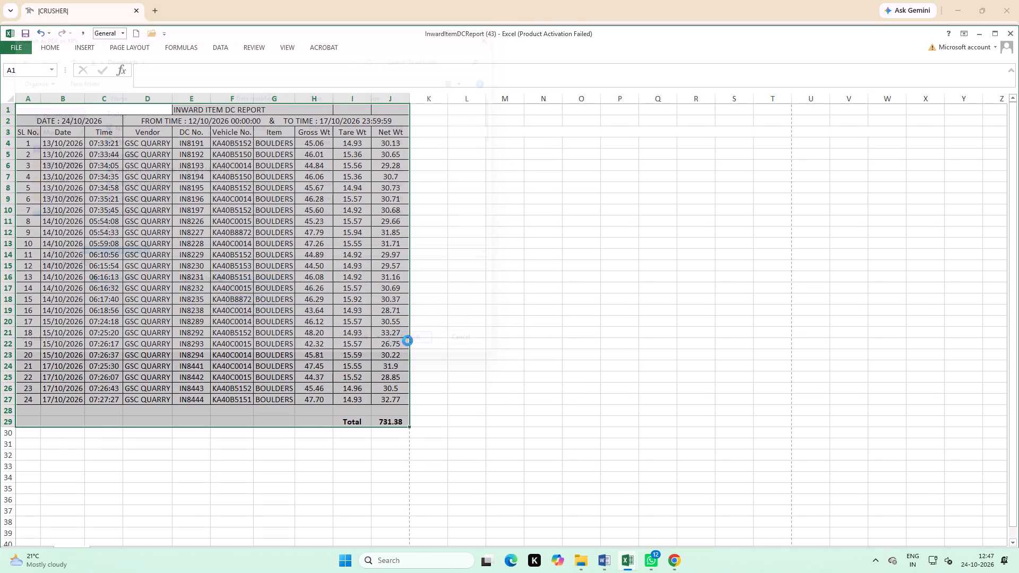